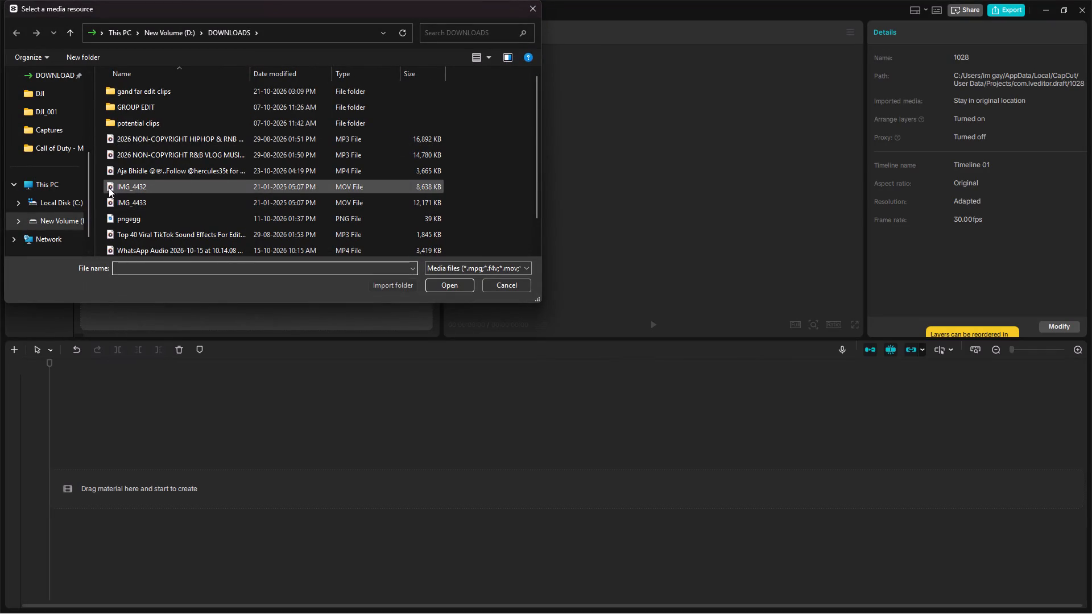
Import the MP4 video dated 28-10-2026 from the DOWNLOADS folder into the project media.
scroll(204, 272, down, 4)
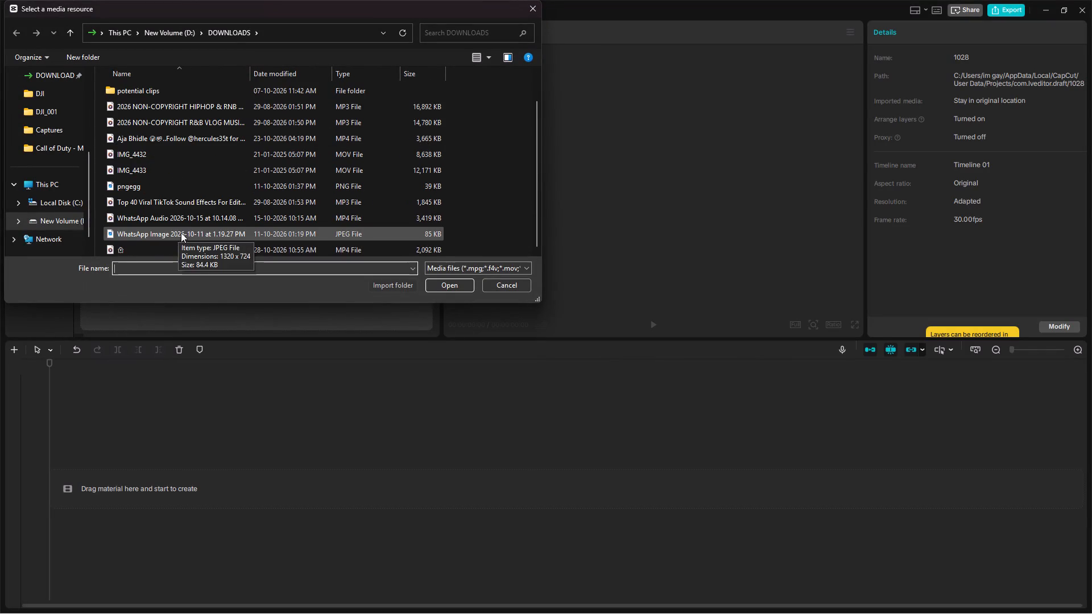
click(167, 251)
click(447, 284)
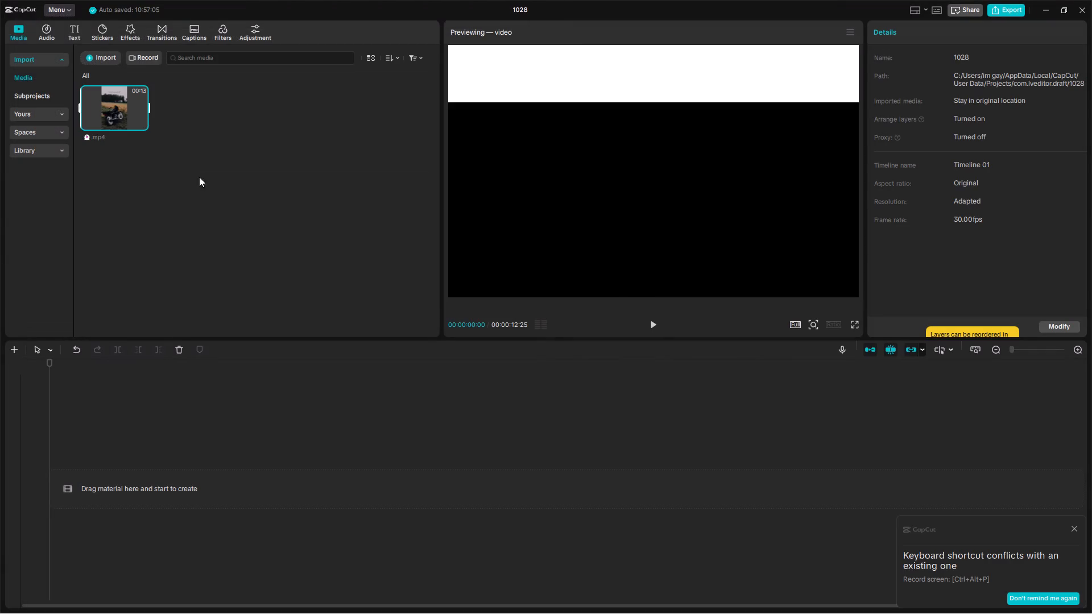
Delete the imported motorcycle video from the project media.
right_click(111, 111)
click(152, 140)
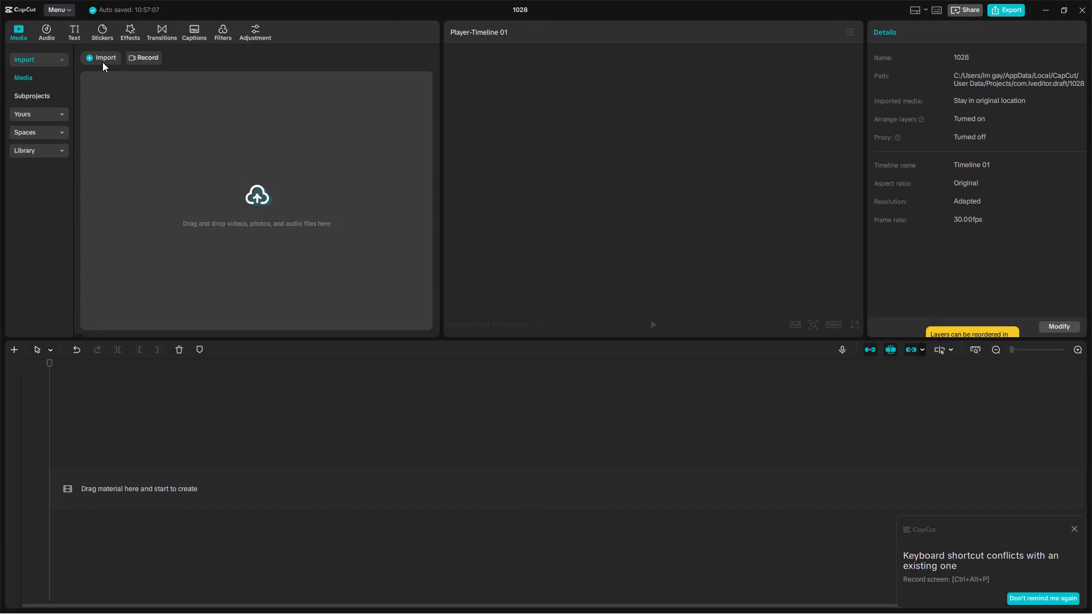
Import all the video clips from the "potential clips" folder in DOWNLOADS into the project media.
click(102, 62)
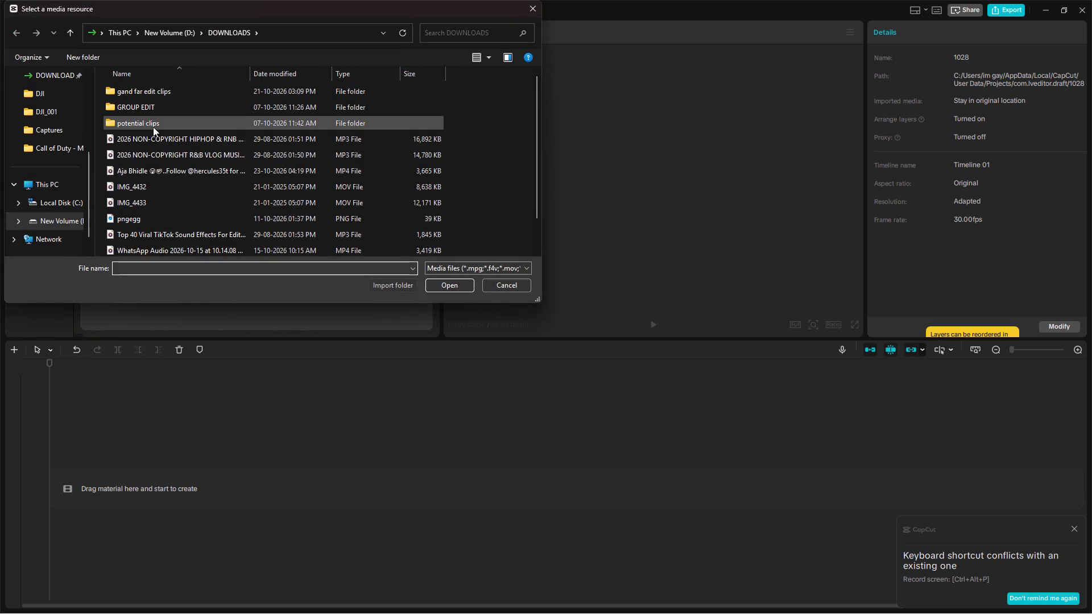
double_click(156, 90)
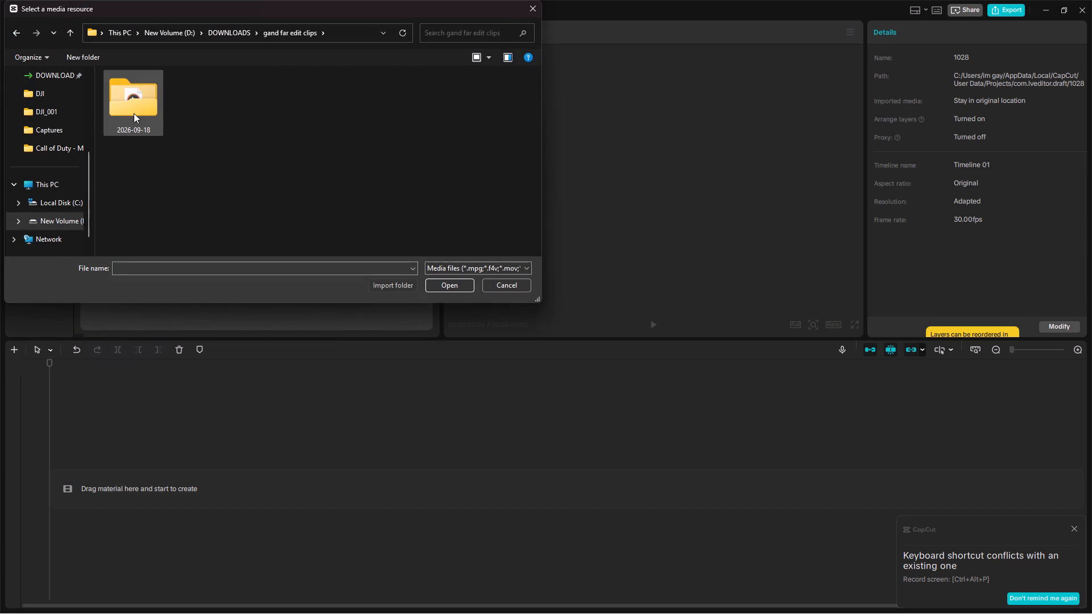
double_click(134, 113)
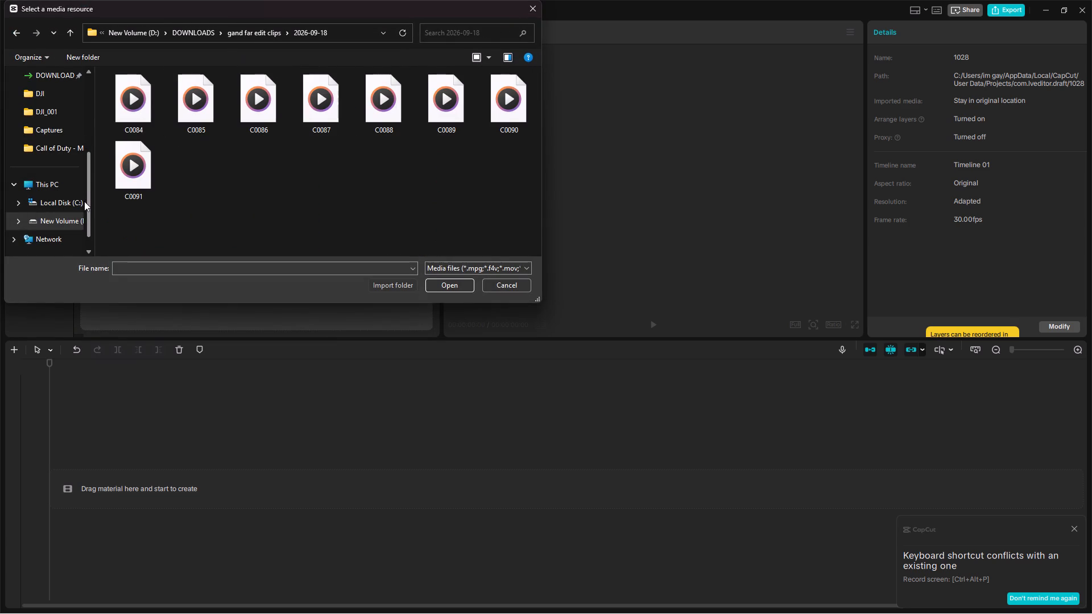
click(15, 39)
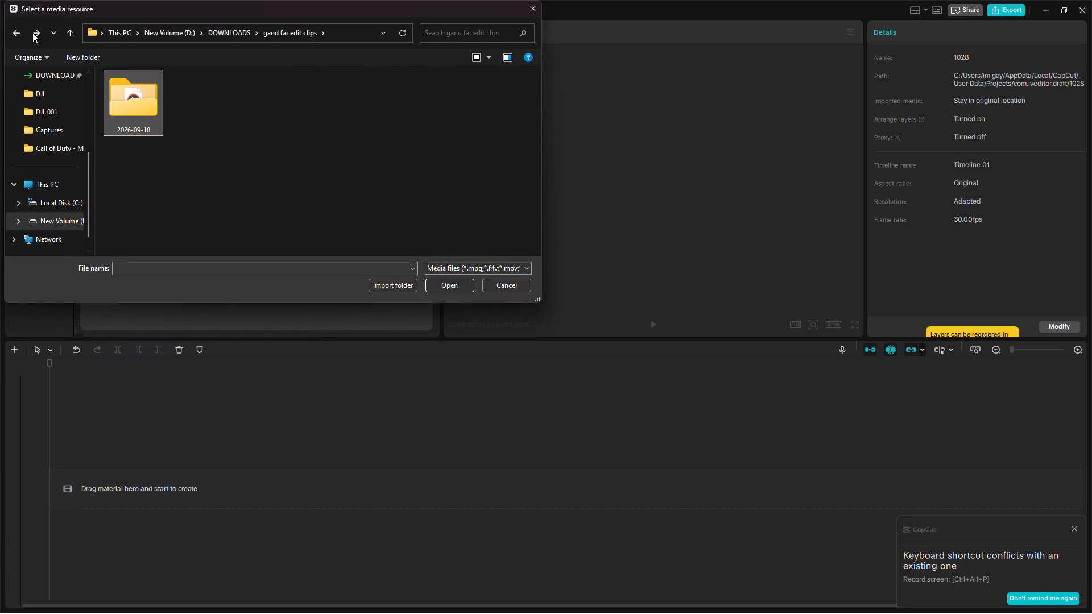
click(17, 30)
double_click(146, 118)
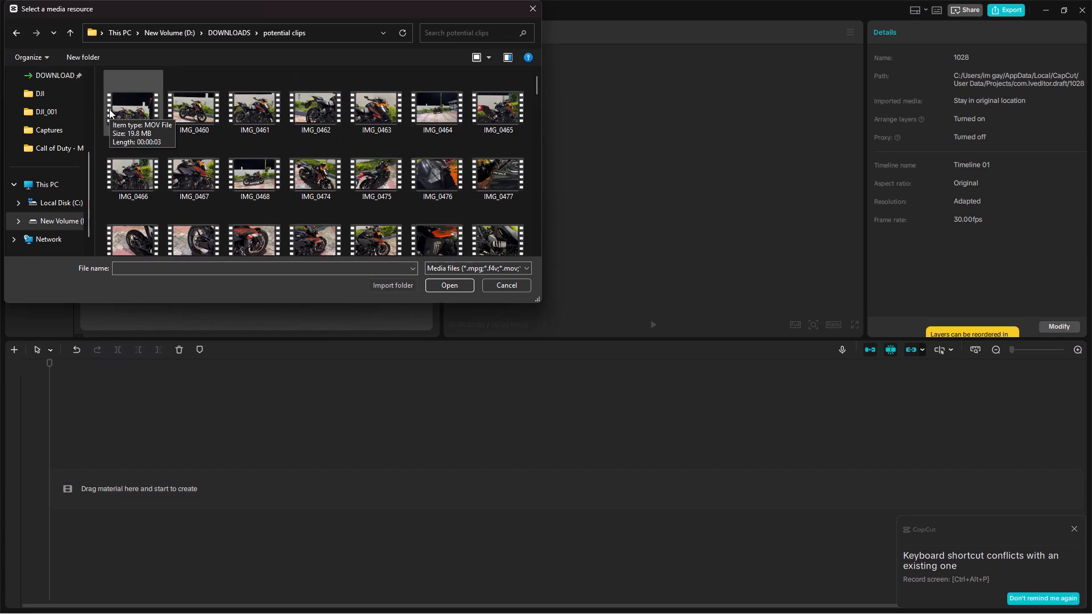
drag(101, 88, 317, 105)
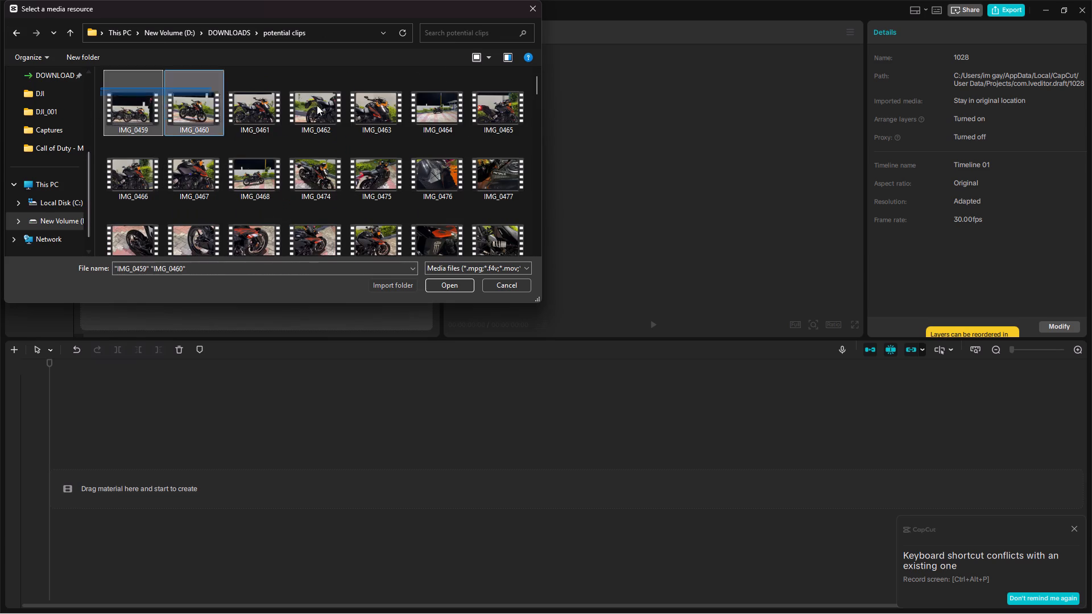
drag(317, 105, 511, 227)
scroll(542, 125, down, 20)
scroll(542, 125, down, 12)
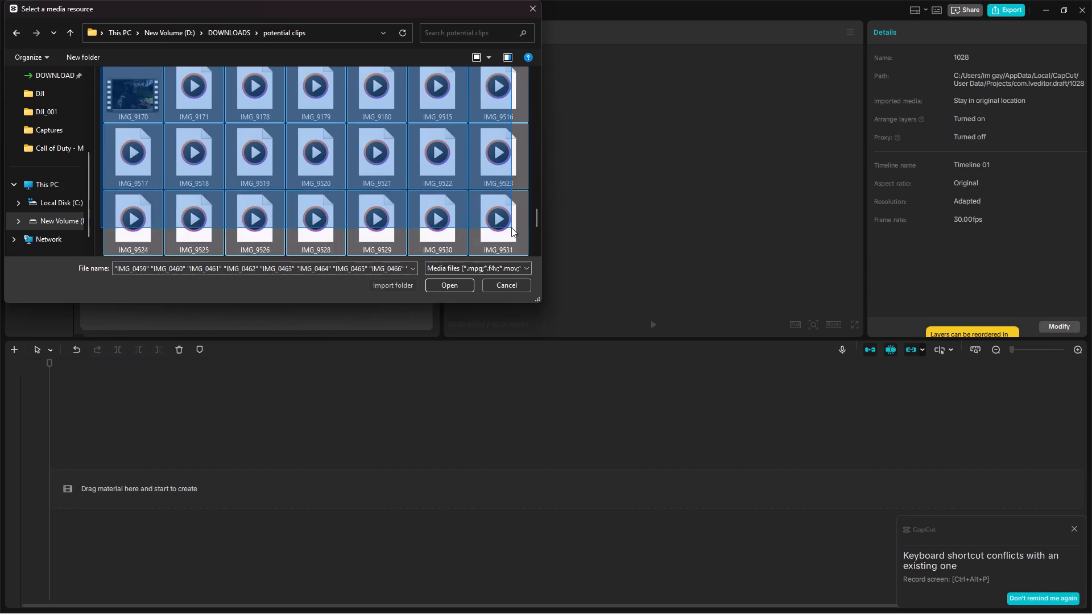
scroll(511, 227, down, 16)
drag(511, 227, 508, 217)
scroll(510, 222, down, 12)
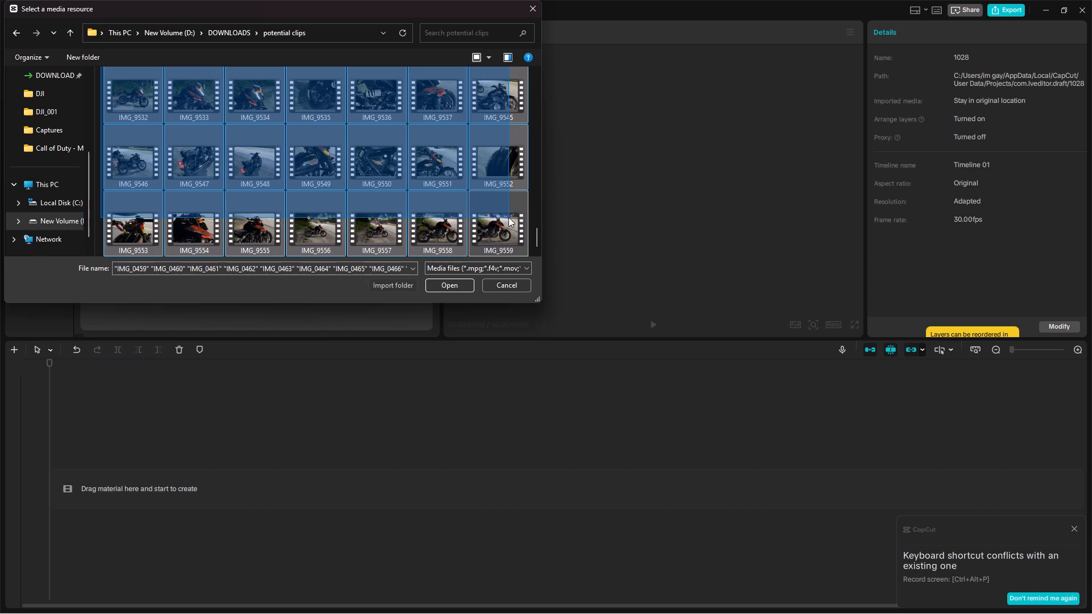
scroll(508, 217, down, 2)
drag(508, 217, 520, 240)
click(450, 284)
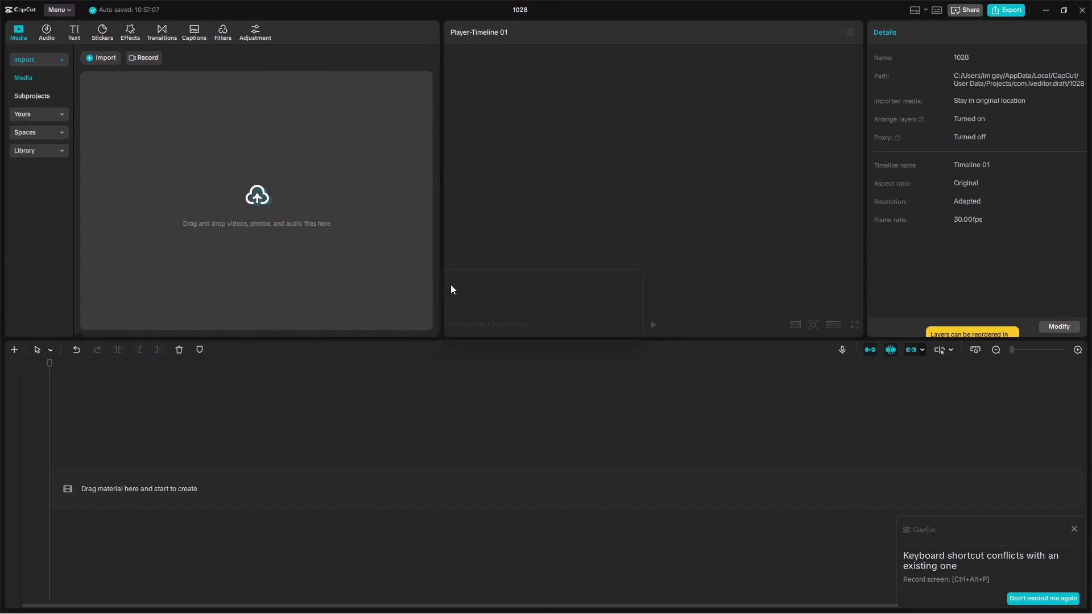
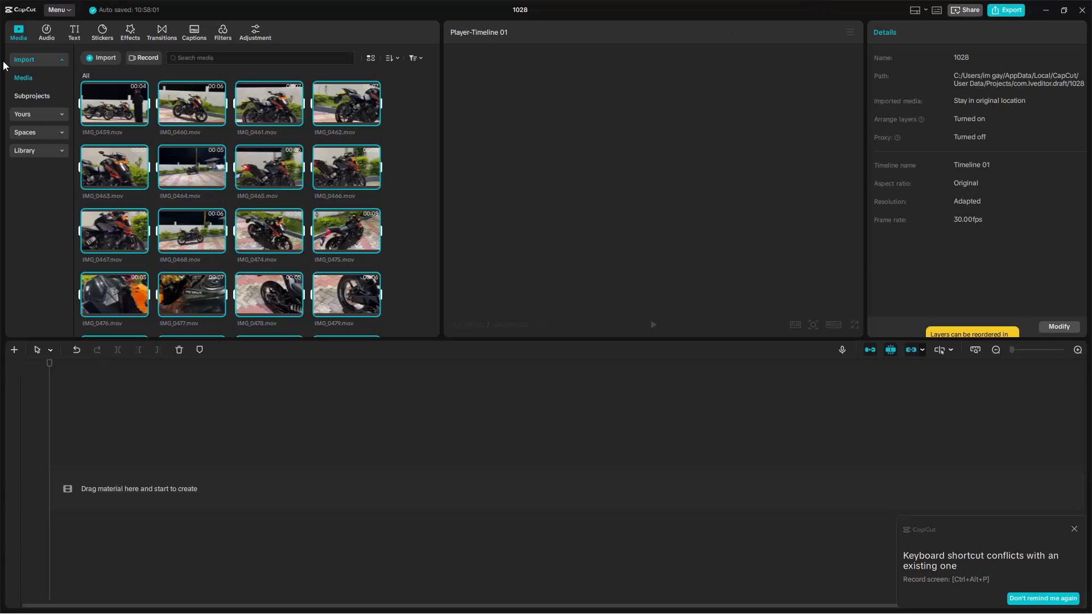
Extract the audio from the MP4 video dated 28-10-2026 in the DOWNLOADS folder into the project's imported audio.
click(47, 31)
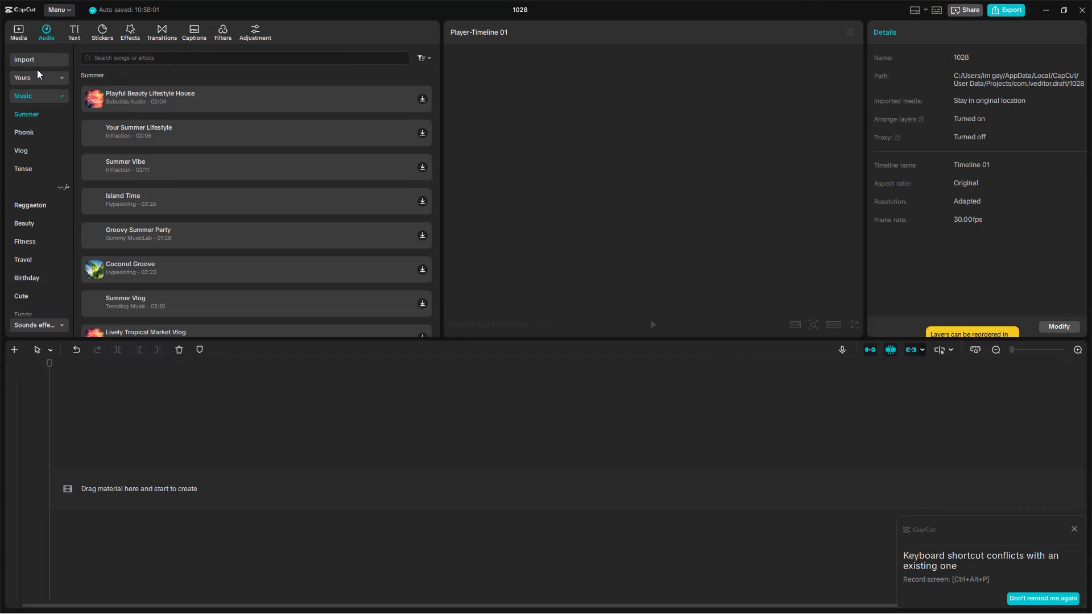
click(37, 62)
click(403, 87)
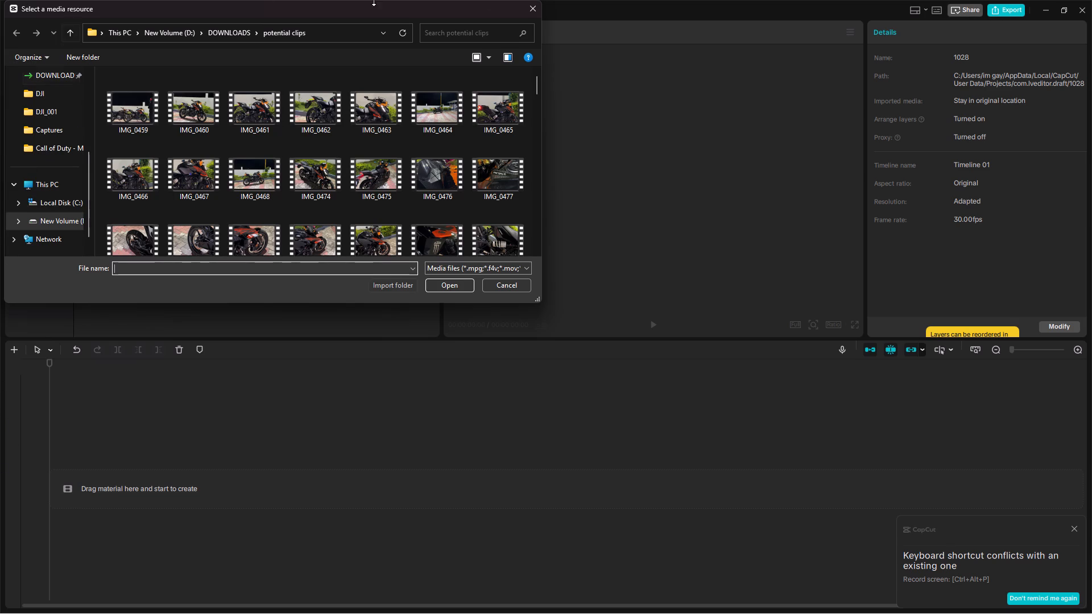
click(214, 36)
scroll(156, 217, down, 3)
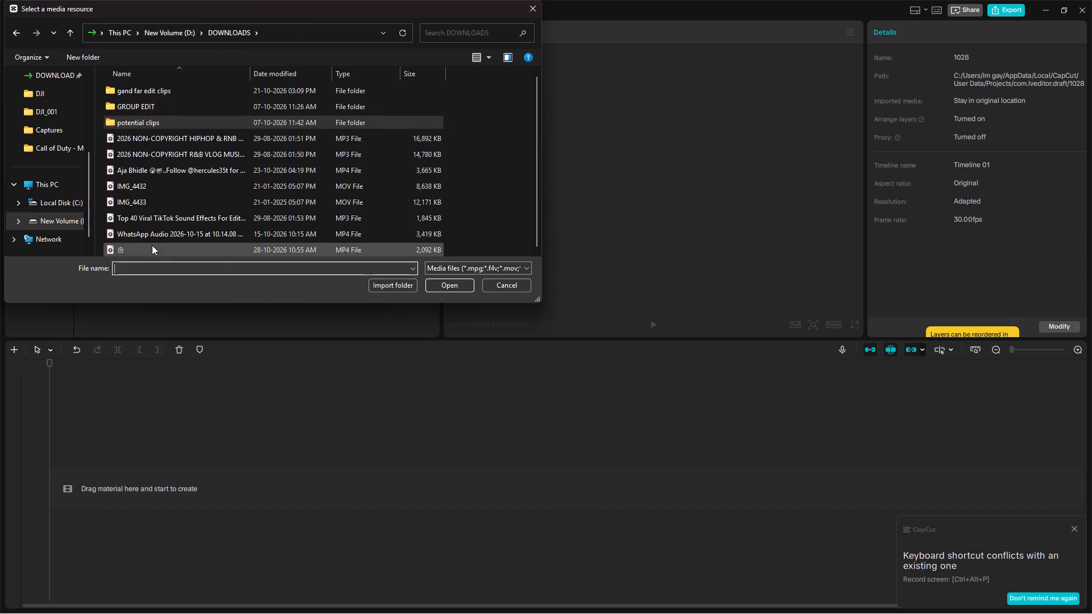
click(150, 248)
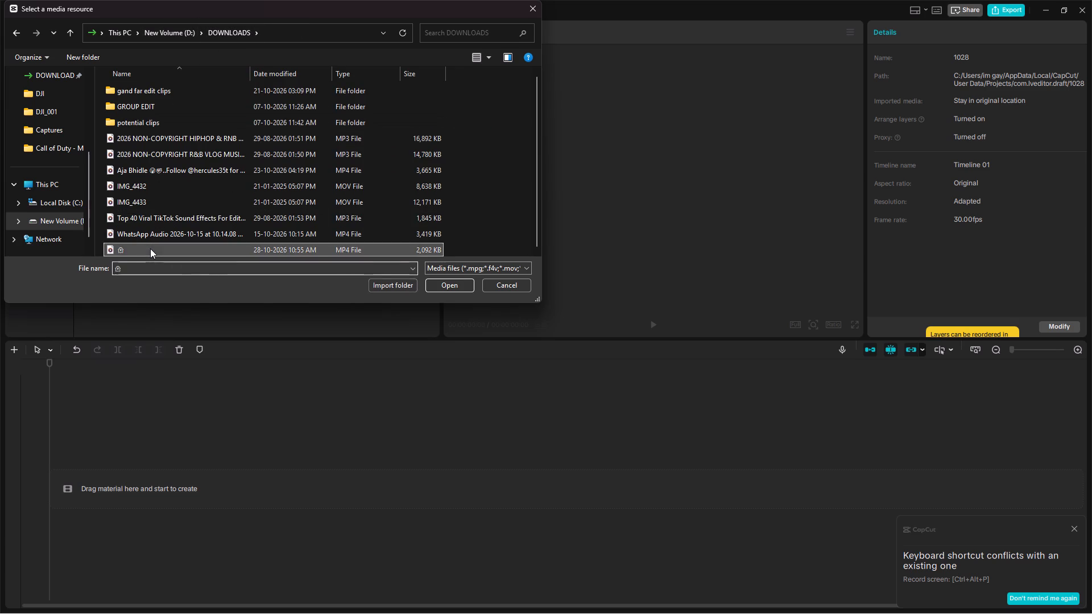
click(445, 288)
Preview the extracted audio and place it at the start of the timeline.
click(181, 93)
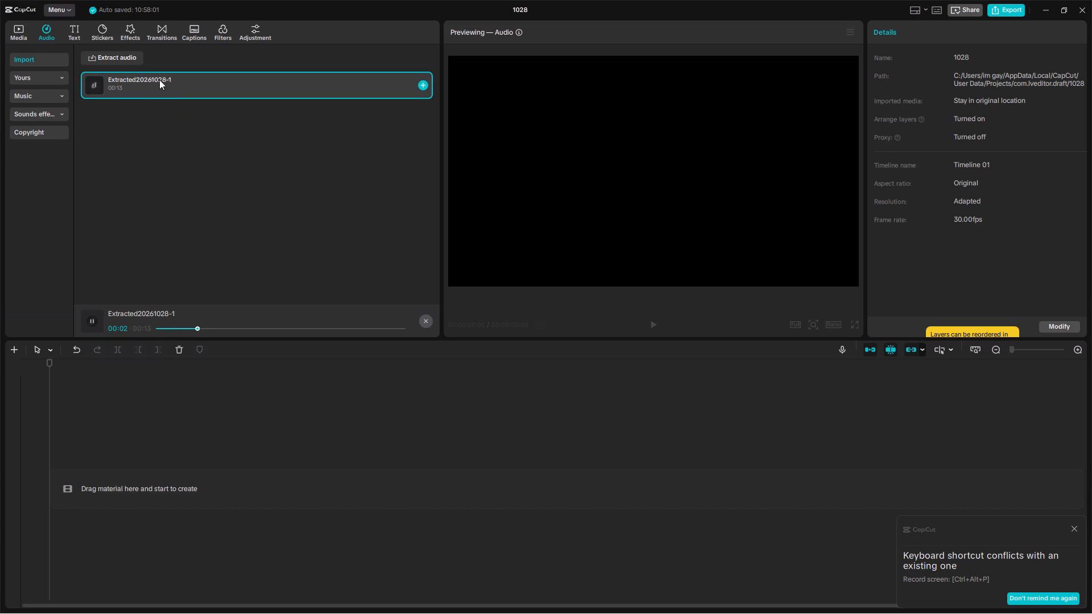
drag(156, 88, 100, 554)
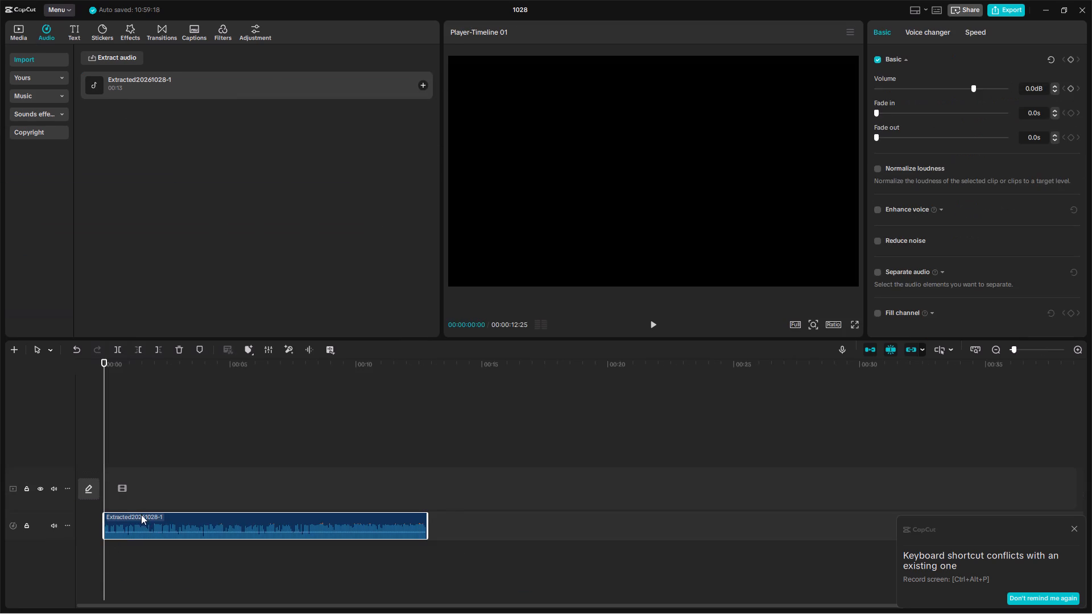
Play the timeline audio from the start to hear the track, and return the playhead to the beginning.
drag(102, 426, 81, 434)
key(space)
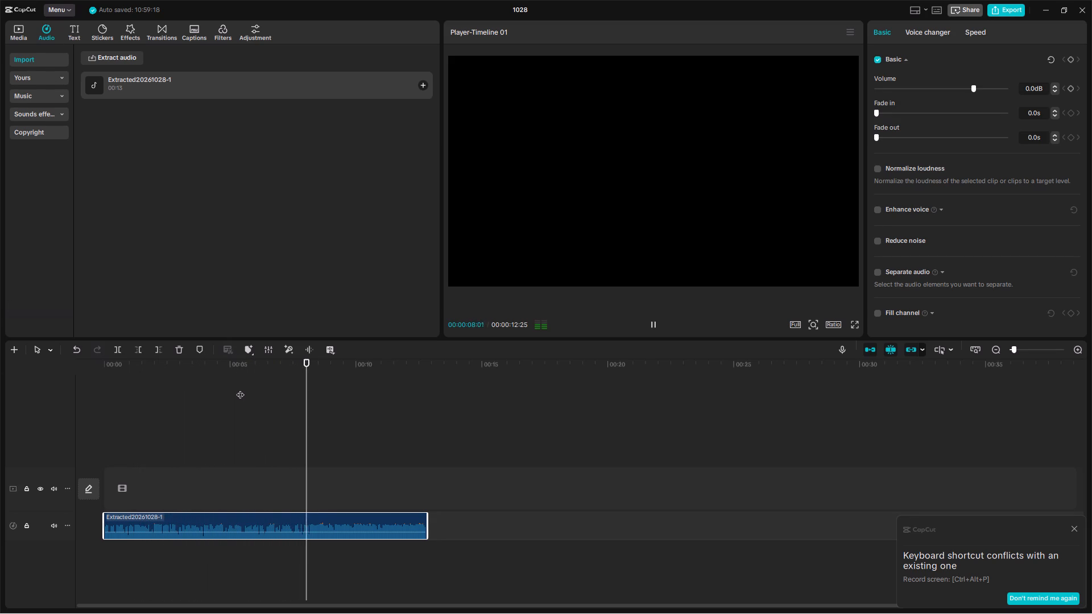
click(165, 443)
drag(165, 443, 0, 432)
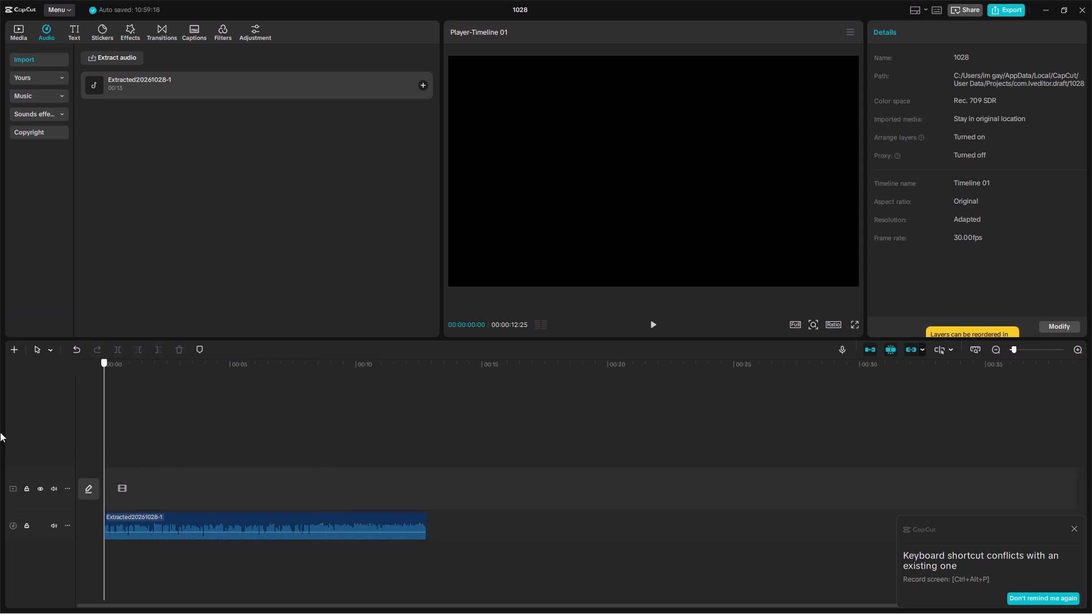
drag(0, 432, 0, 422)
Look through the imported motorcycle clips in the project media for an opening shot, previewing IMG_3267.mov.
click(20, 38)
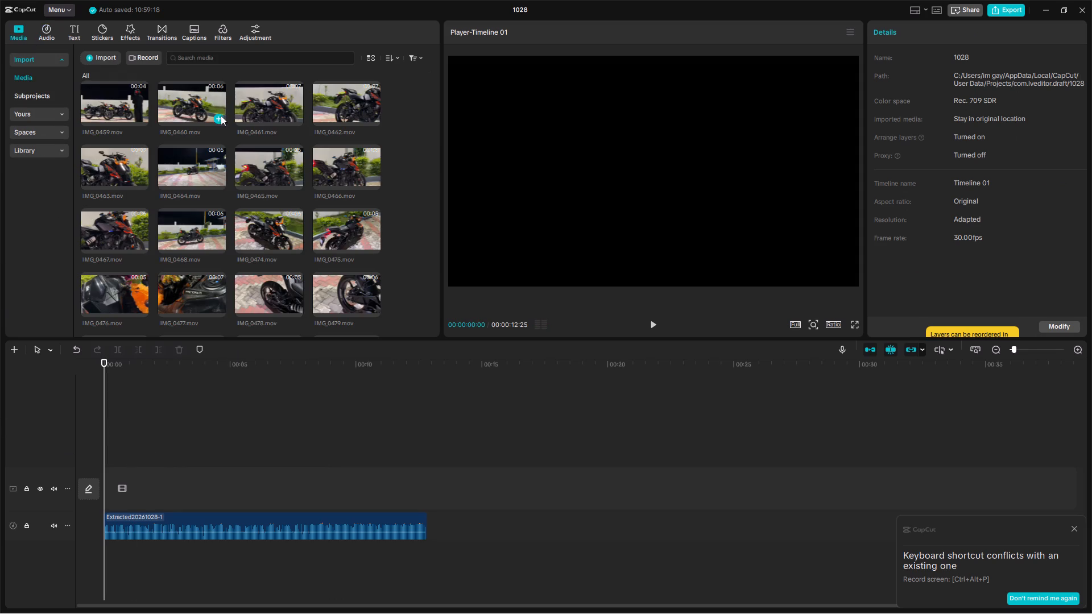
scroll(180, 168, down, 18)
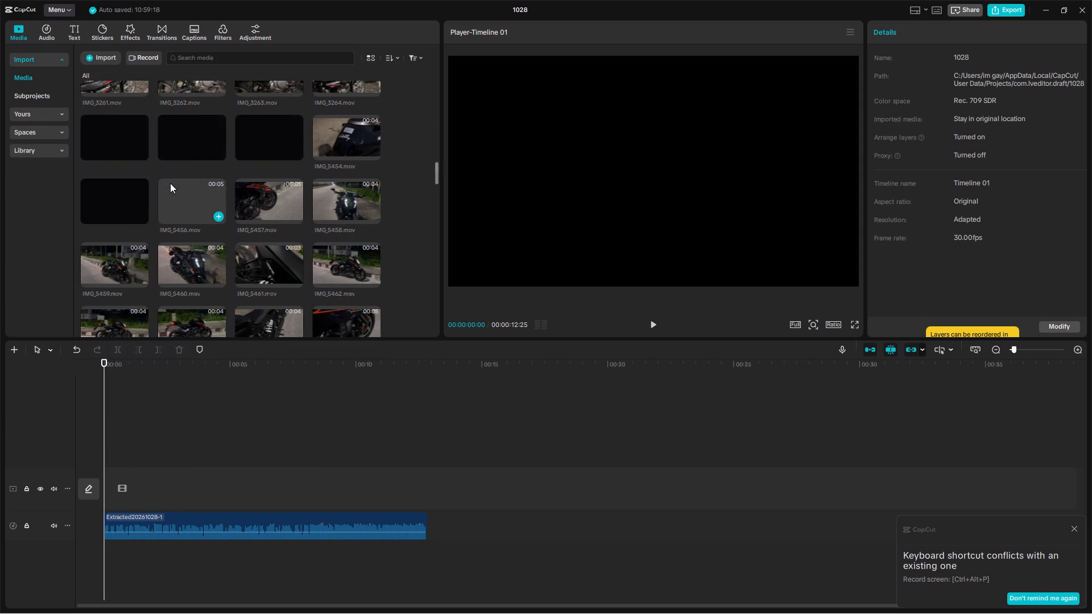
click(257, 134)
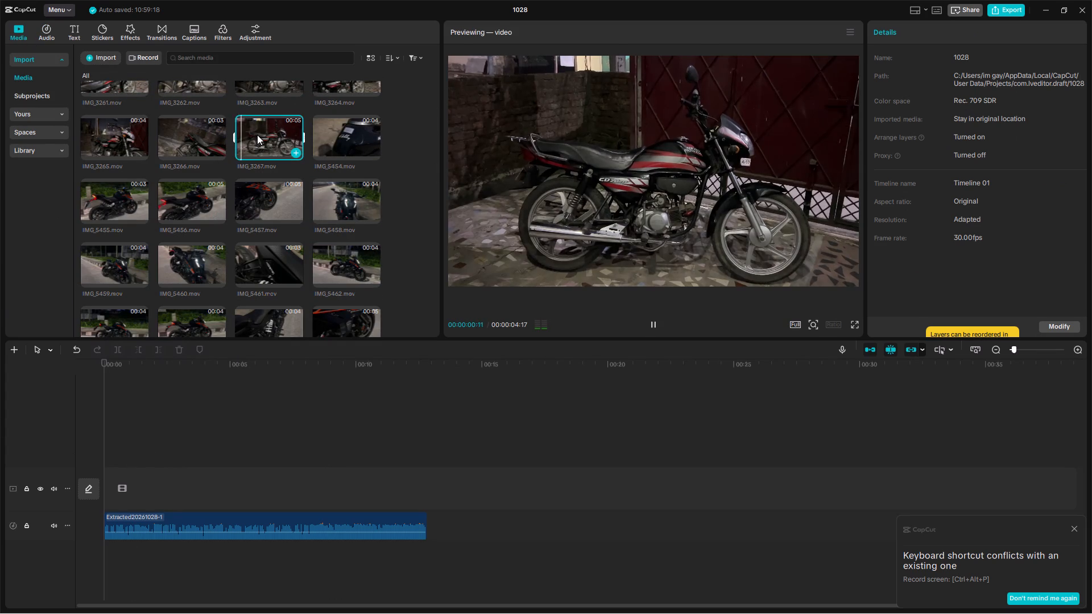
scroll(257, 138, up, 5)
scroll(307, 197, up, 5)
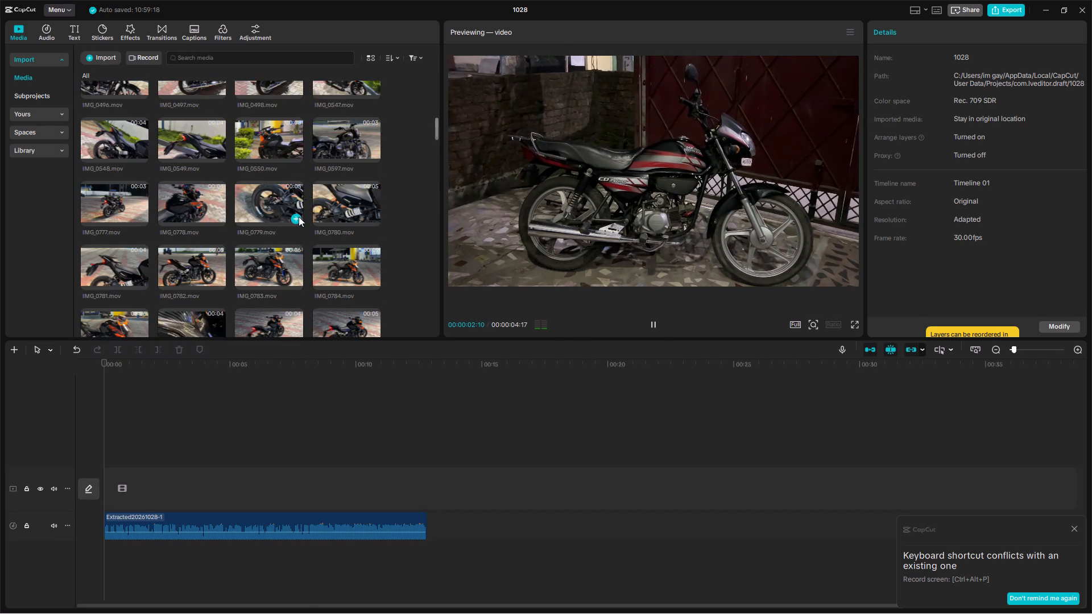
scroll(299, 217, up, 17)
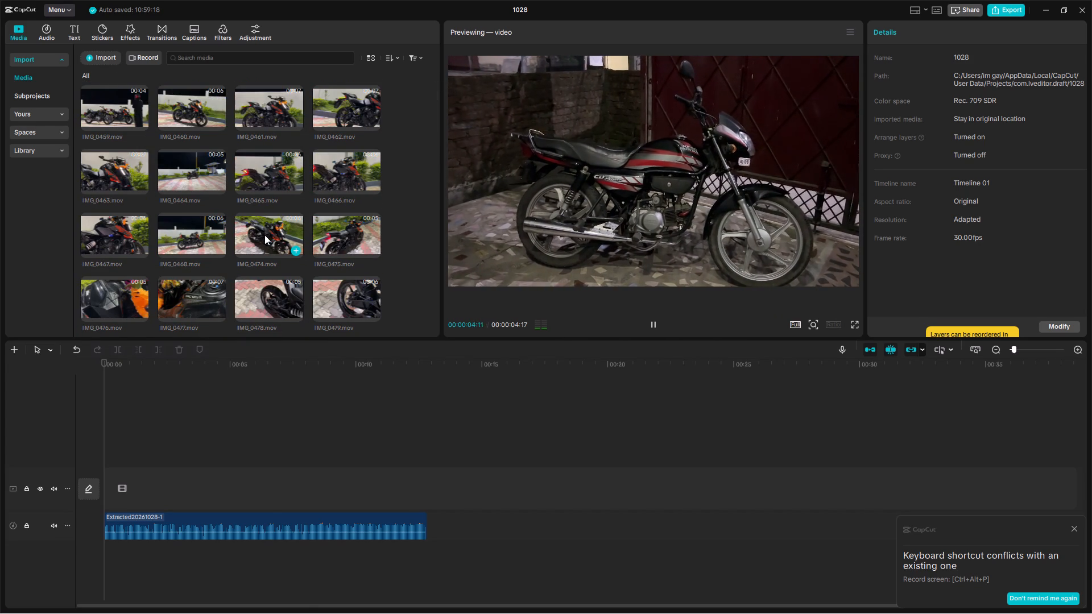
scroll(212, 237, down, 13)
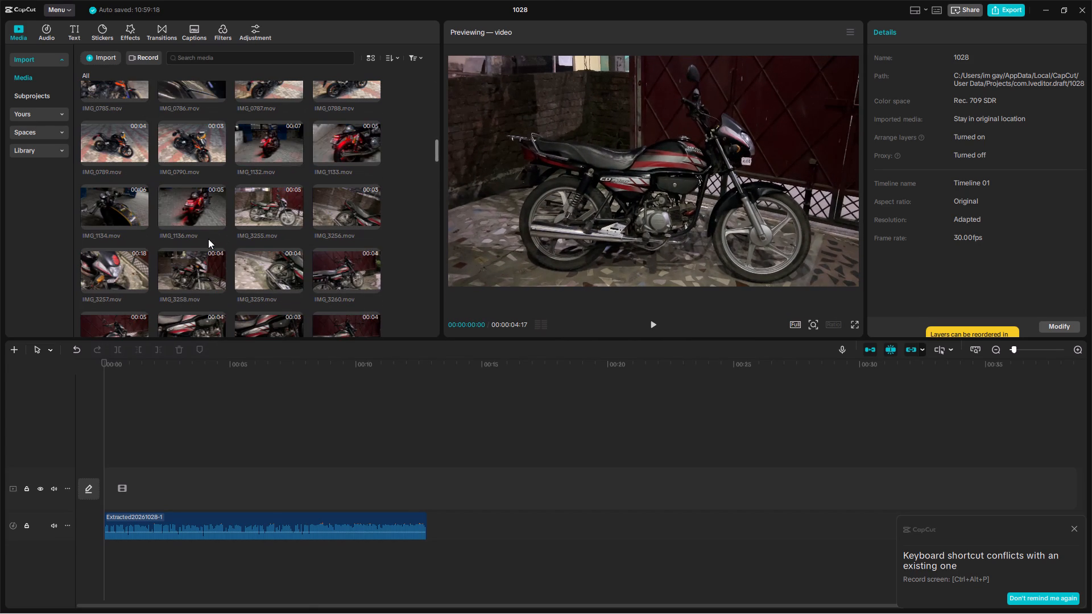
scroll(172, 264, down, 15)
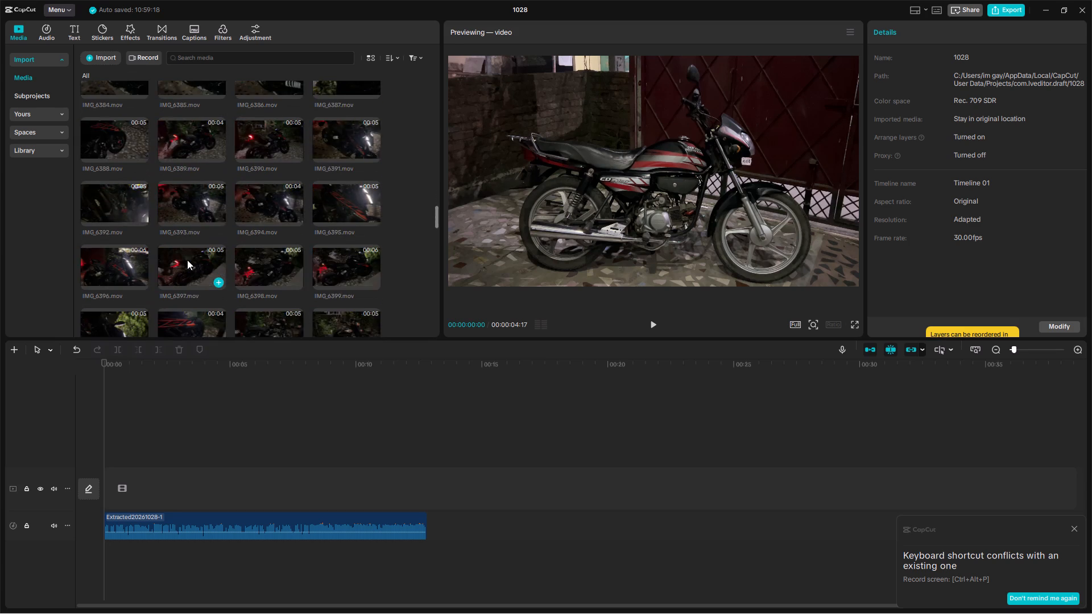
scroll(185, 260, down, 8)
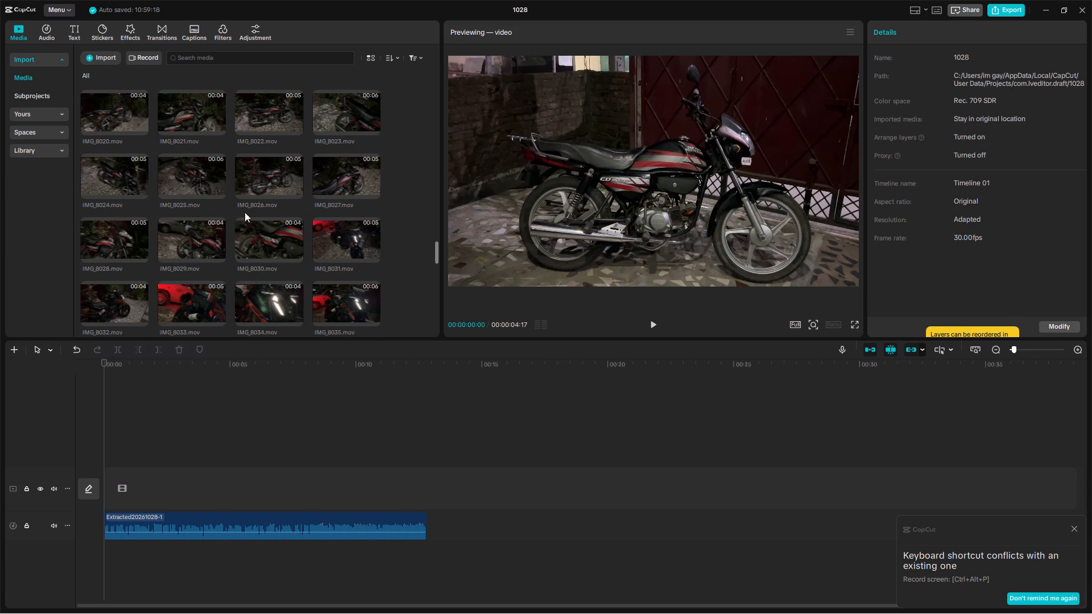
Preview the night-time motorcycle clips IMG_8026, IMG_8030, IMG_8031 and IMG_8024 as opening-shot candidates.
click(250, 180)
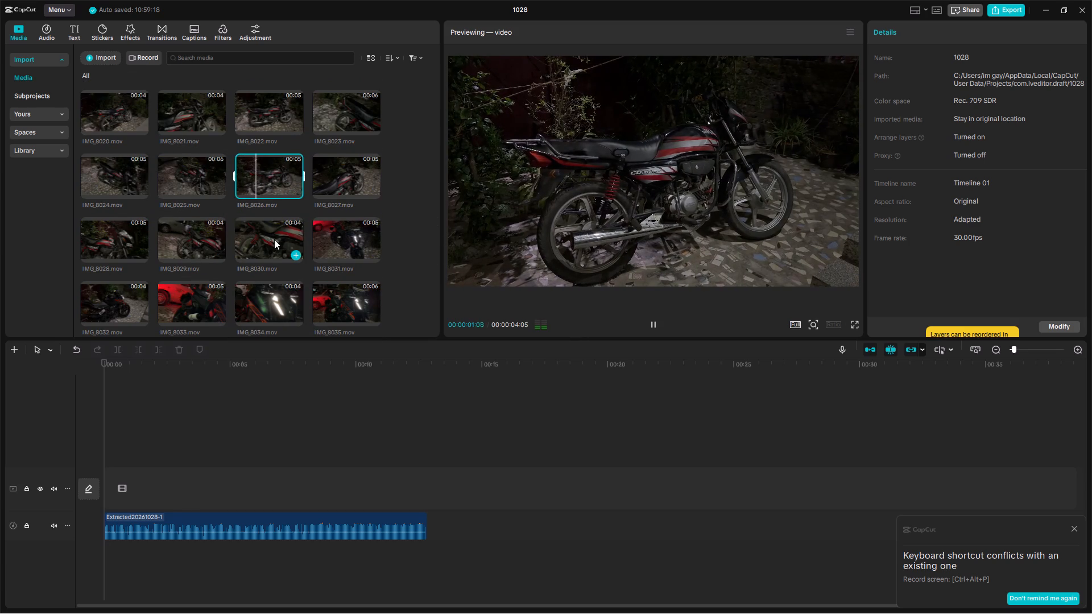
click(268, 243)
click(362, 227)
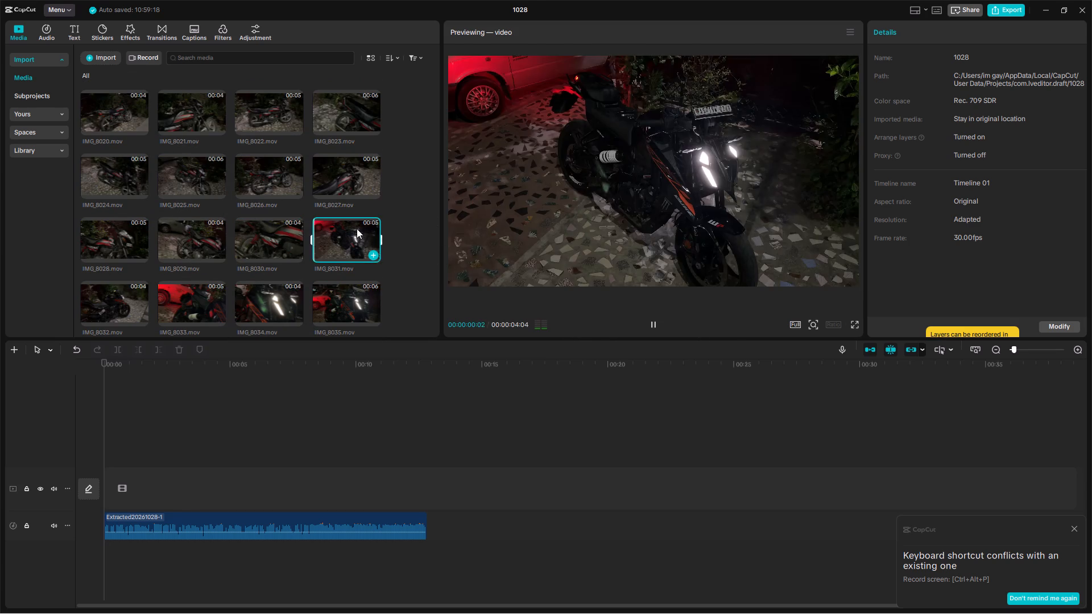
click(82, 172)
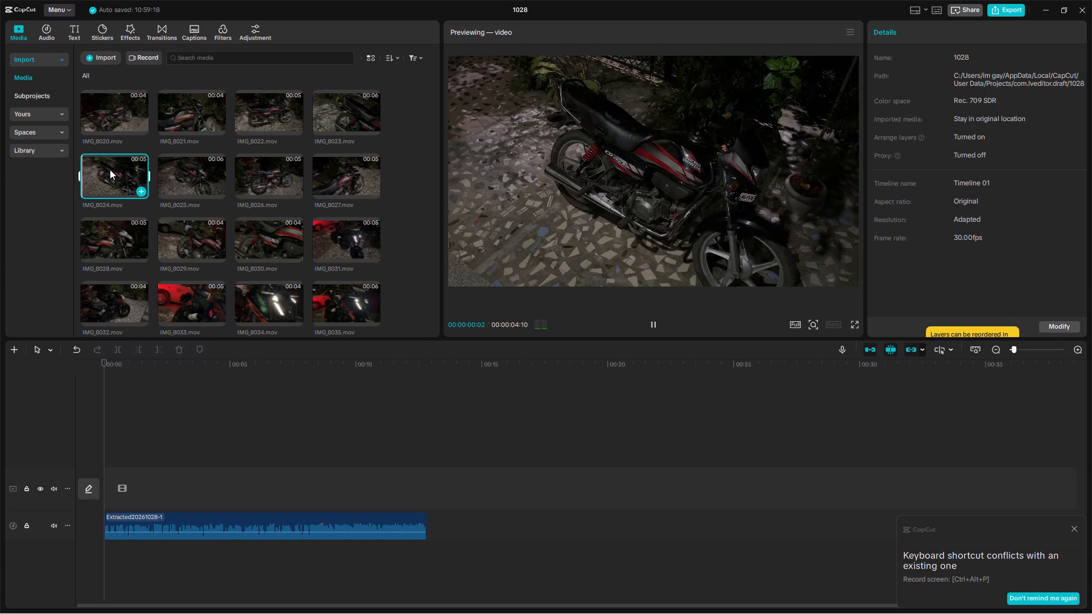
click(110, 169)
Preview the clip IMG_8025.mov and place it at the start of the main video track.
click(171, 172)
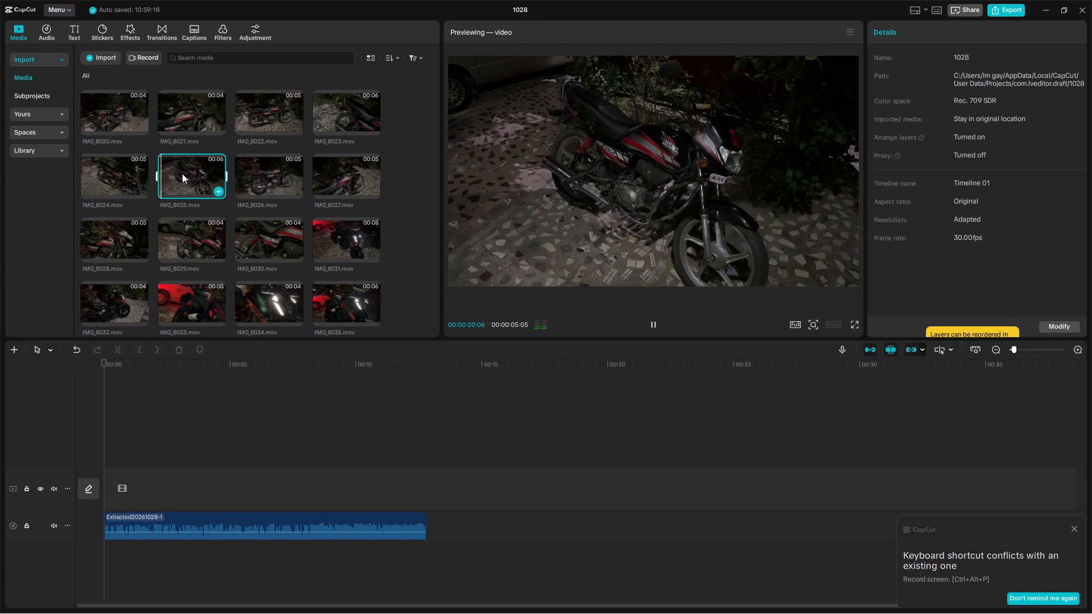
drag(182, 173, 106, 493)
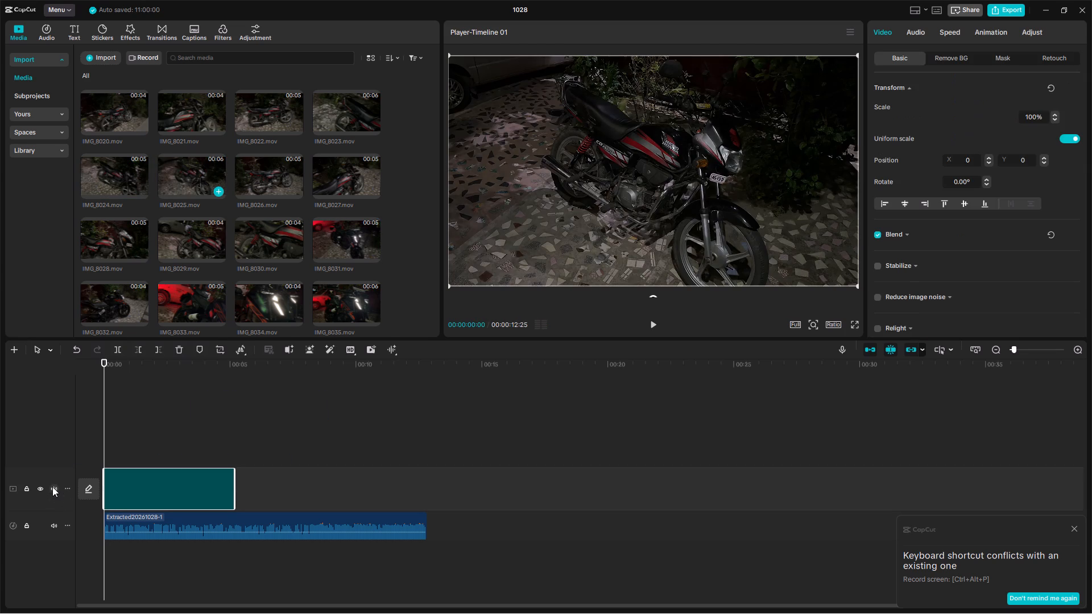
Mute the clip audio of the main video track.
click(53, 489)
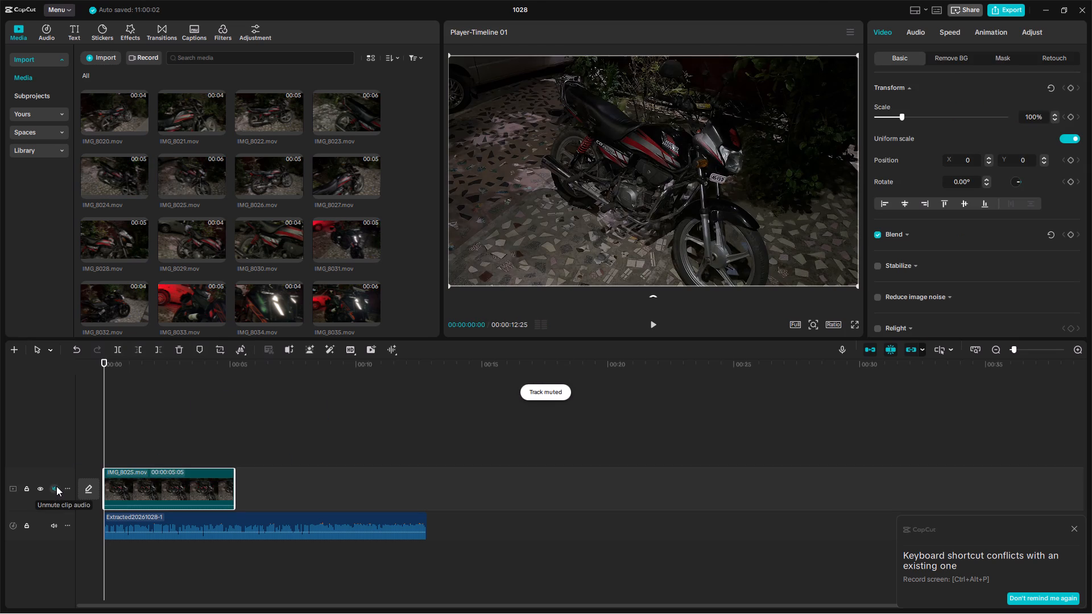
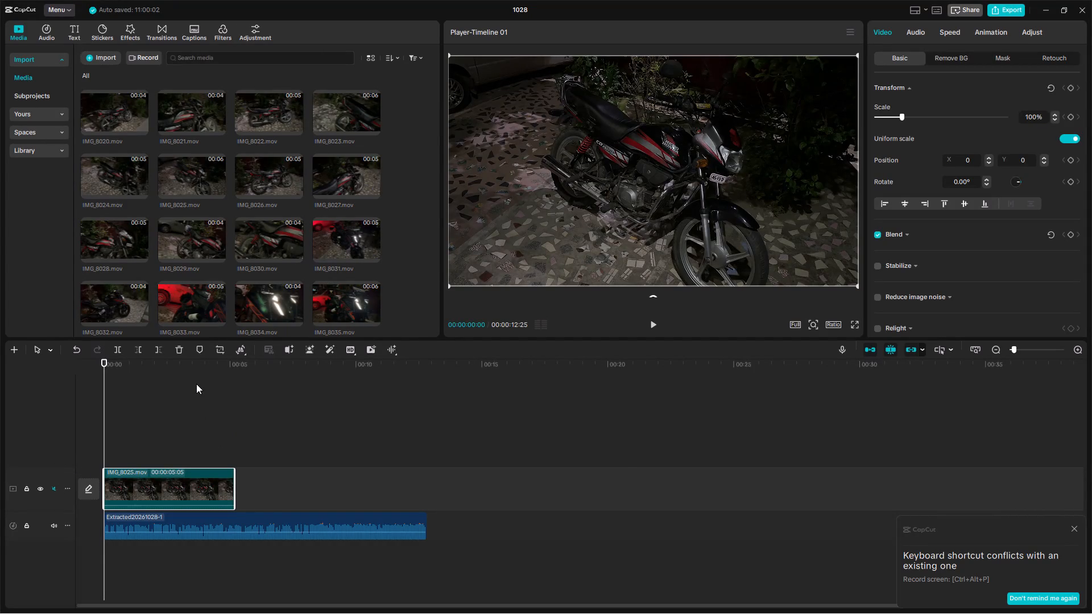
Play the timeline from the start, then scrub back within the opening clip to about 2 seconds.
key(space)
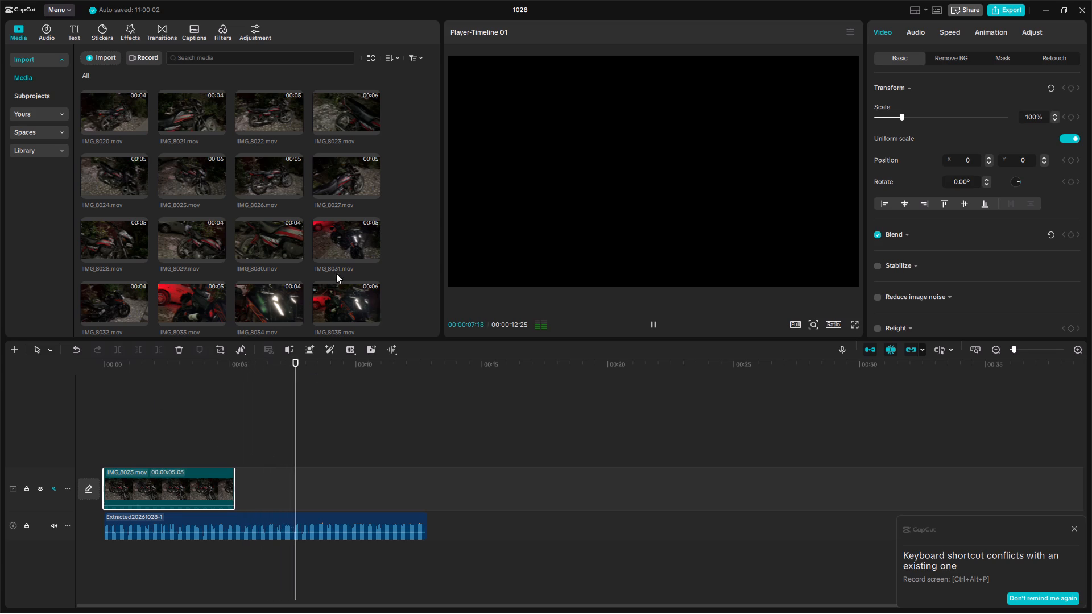
key(space)
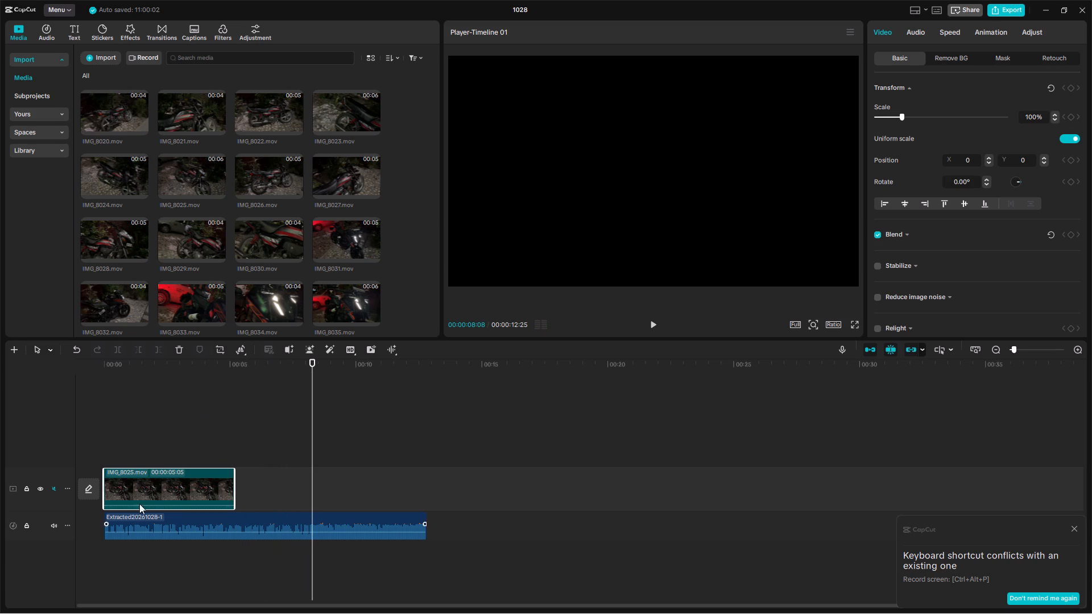
click(144, 443)
drag(144, 443, 153, 441)
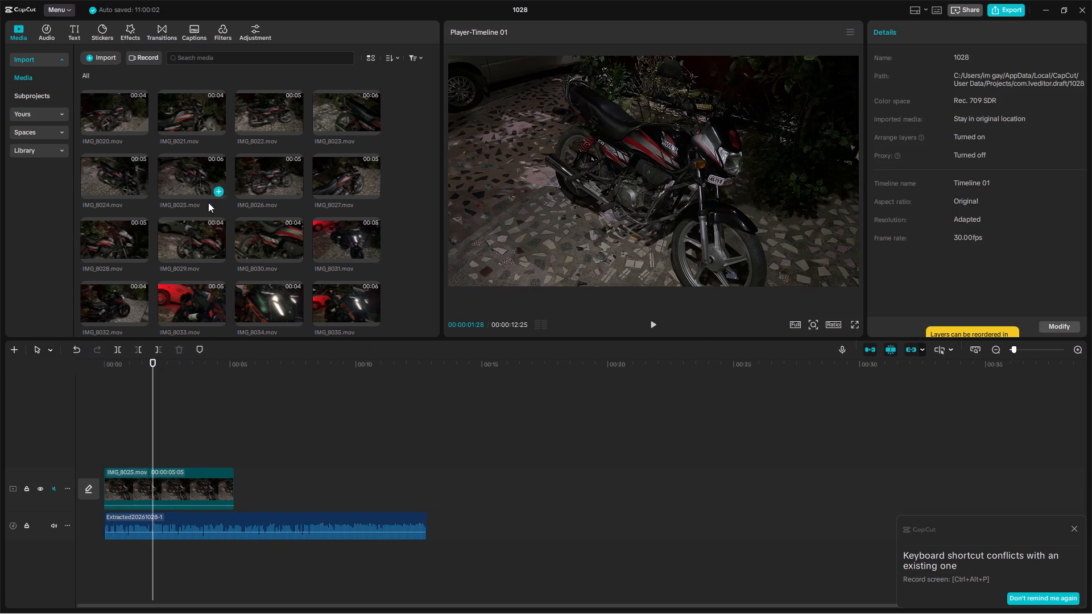
Preview the neighbouring night-time clips of the same motorcycle and append IMG_8022.mov after IMG_8025.mov on the main video track.
click(111, 246)
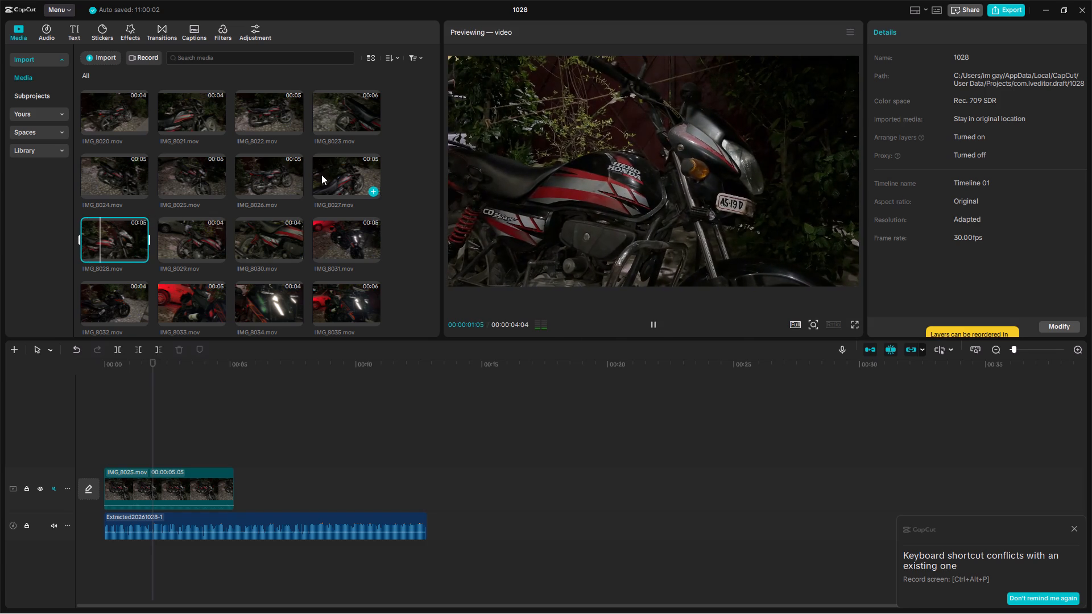
click(340, 173)
click(264, 178)
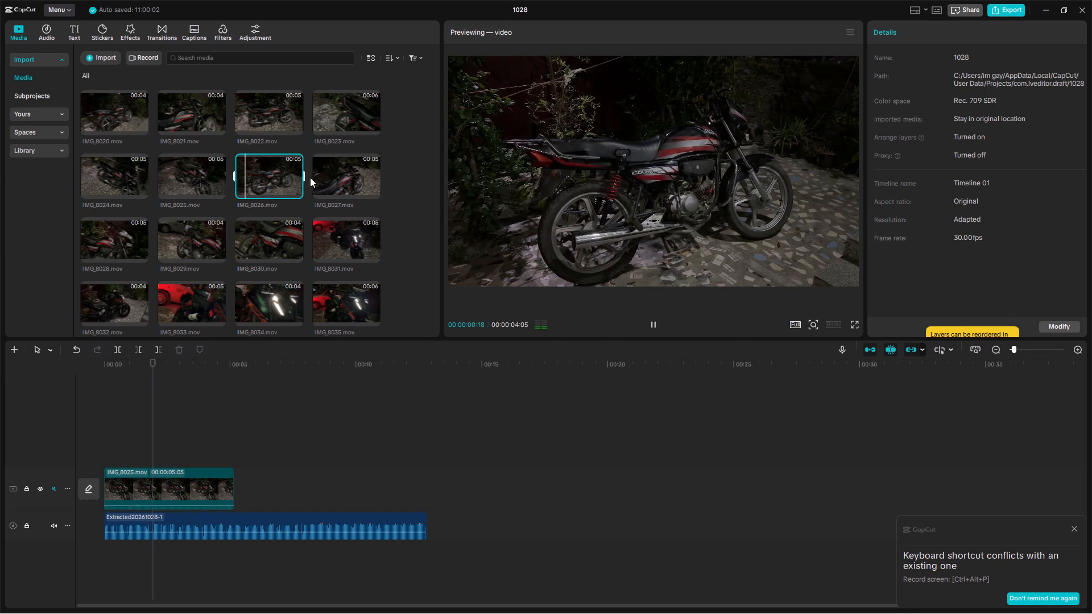
click(204, 188)
click(114, 175)
scroll(129, 187, up, 1)
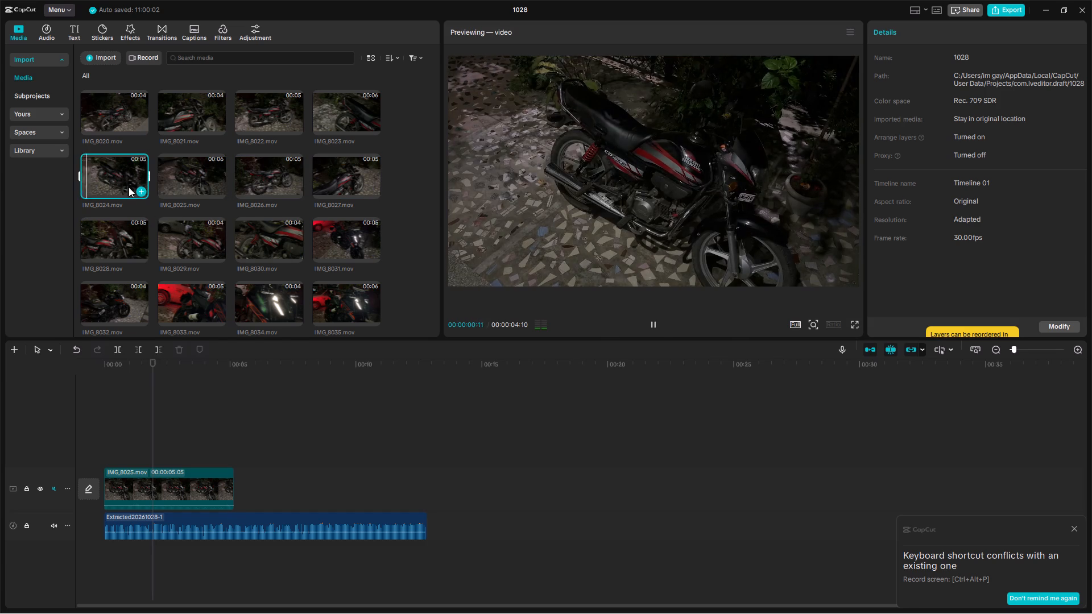
click(267, 165)
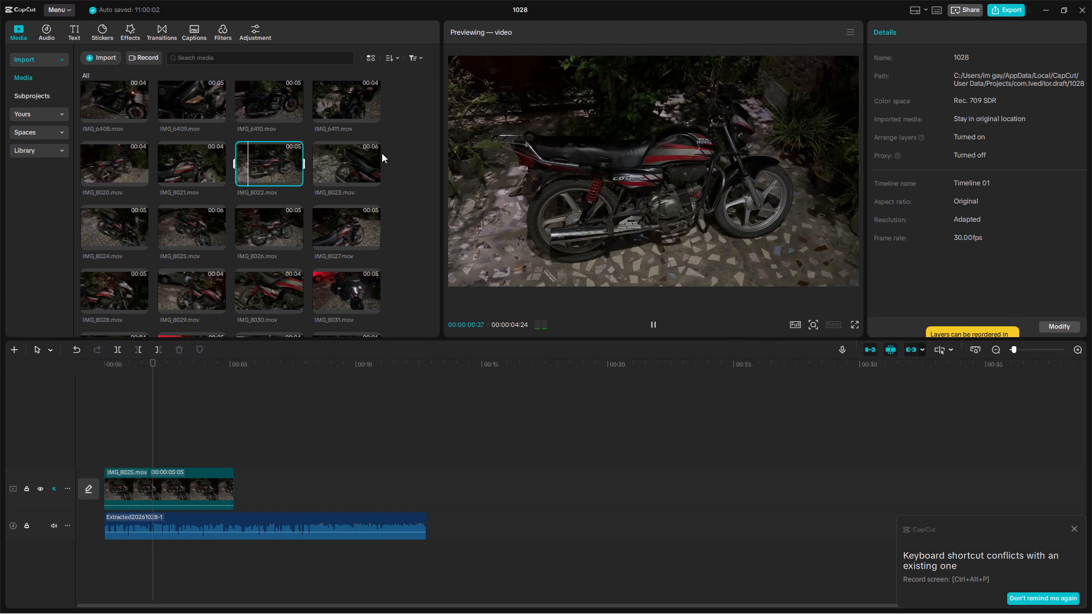
click(326, 164)
click(244, 160)
click(175, 153)
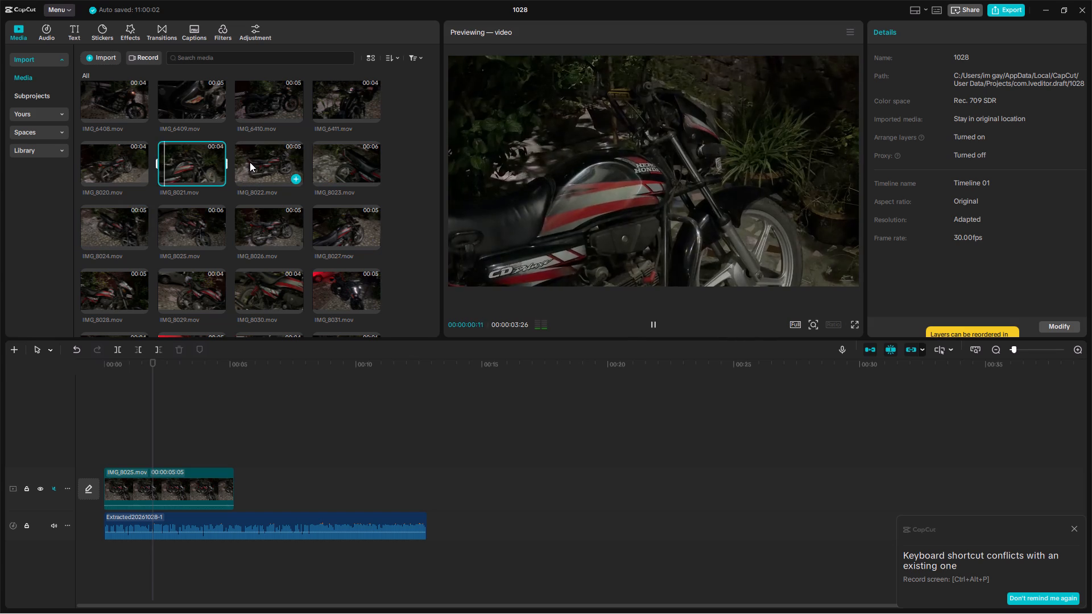
click(250, 162)
drag(249, 162, 248, 492)
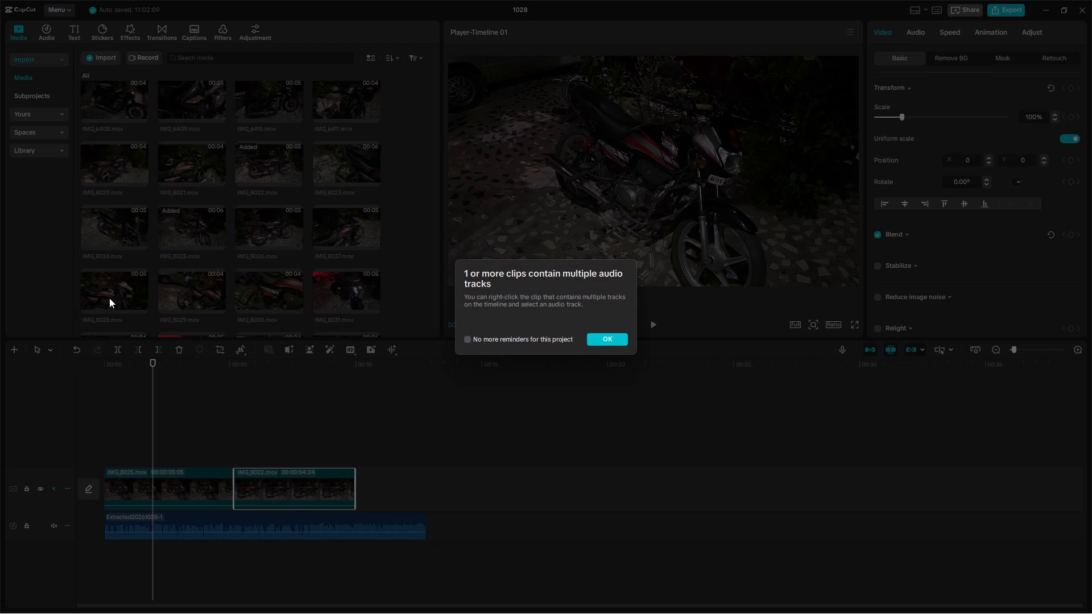
click(602, 341)
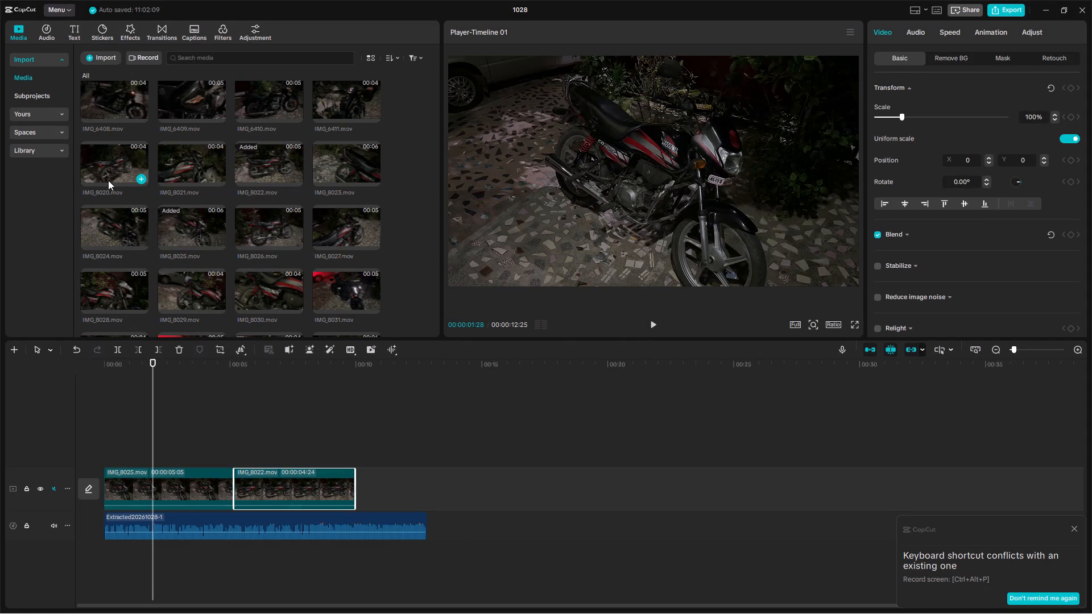
Preview more candidate clips, including IMG_8028 to IMG_8030, IMG_8026 and IMG_8023, and append IMG_8027.mov after IMG_8022.mov on the main track.
click(104, 292)
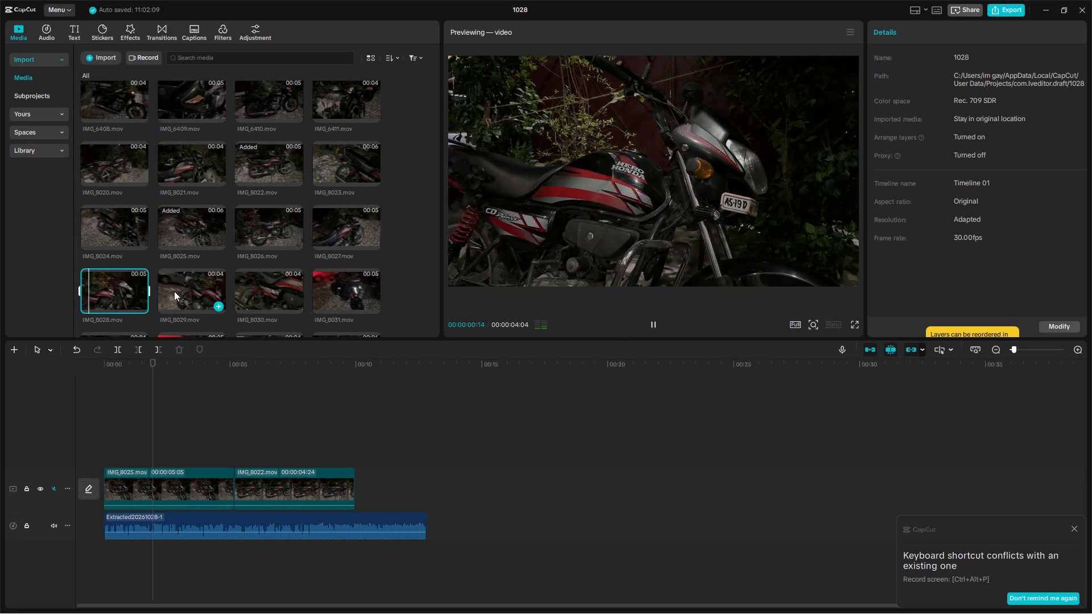
click(189, 292)
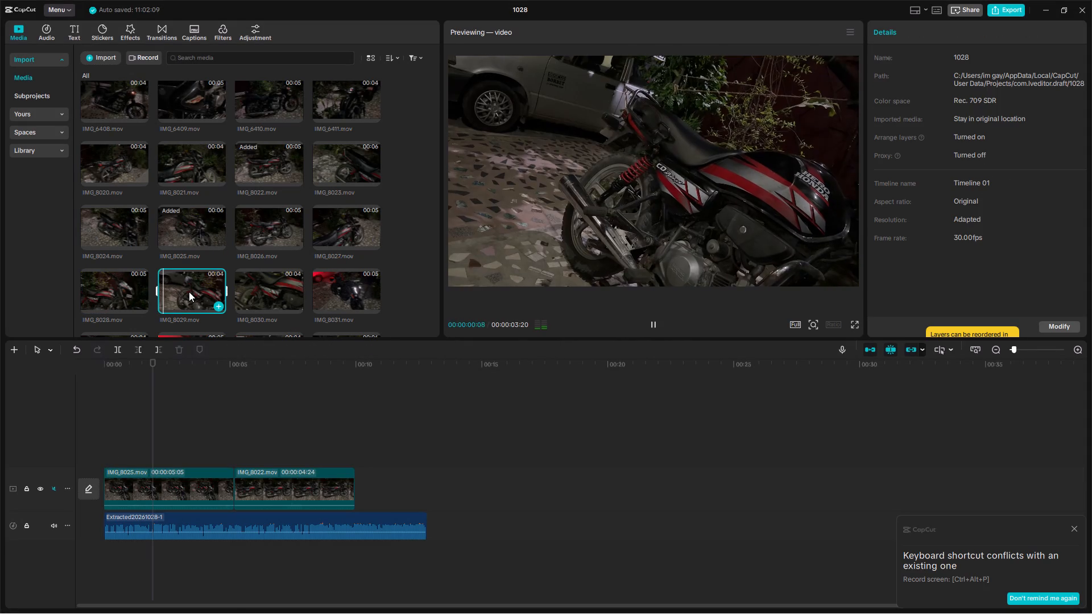
click(267, 298)
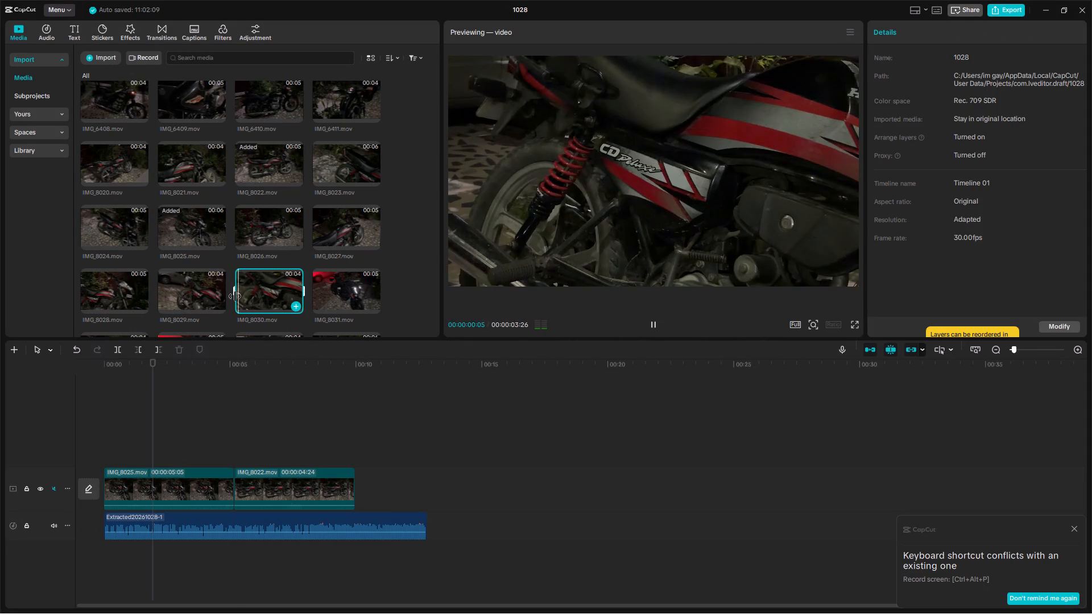
scroll(250, 254, down, 2)
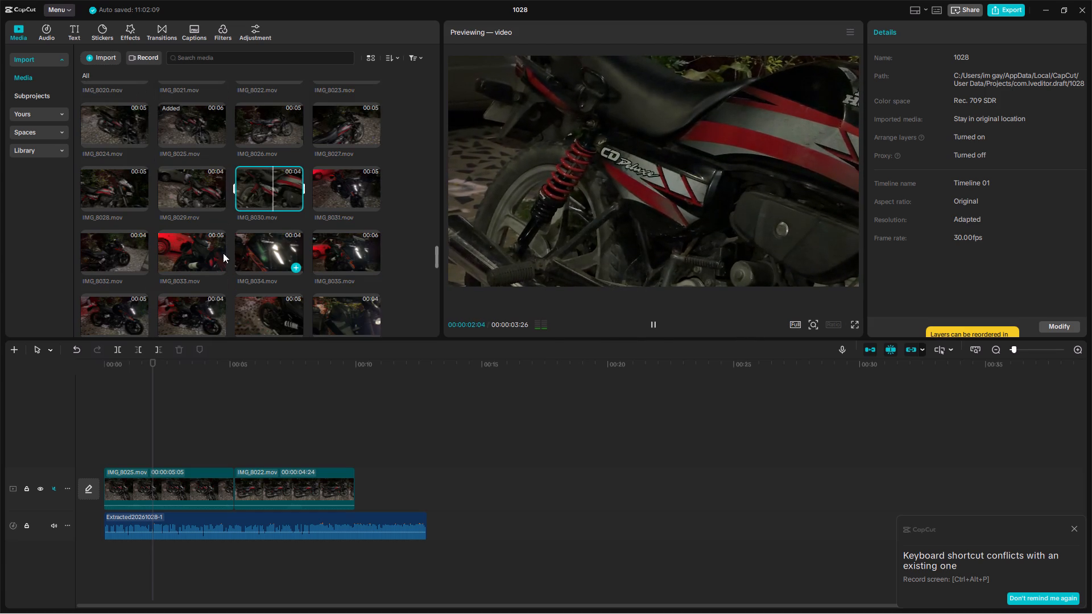
scroll(139, 266, up, 1)
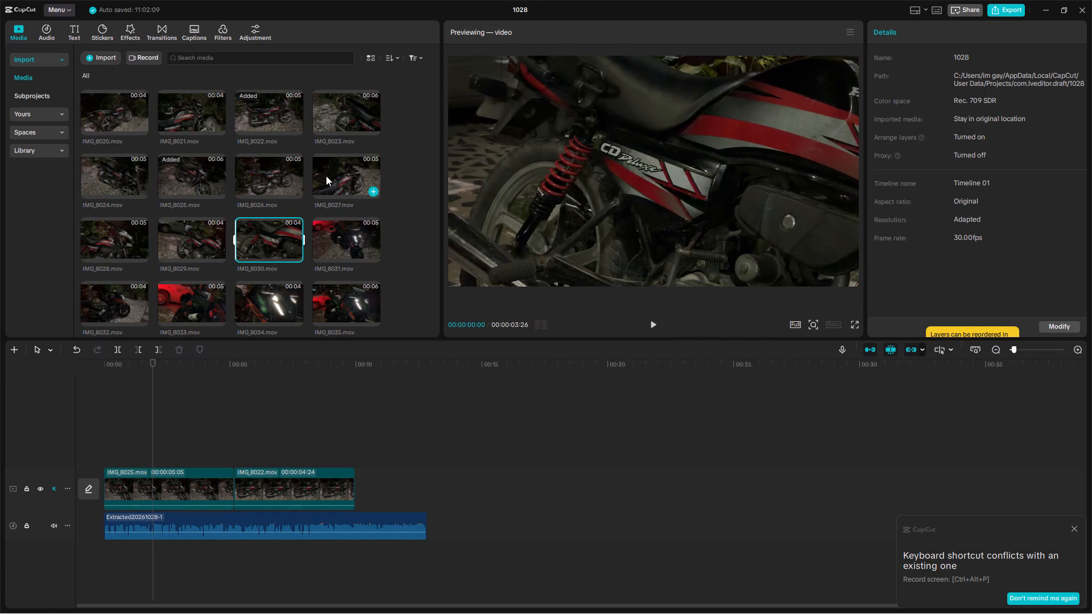
click(275, 182)
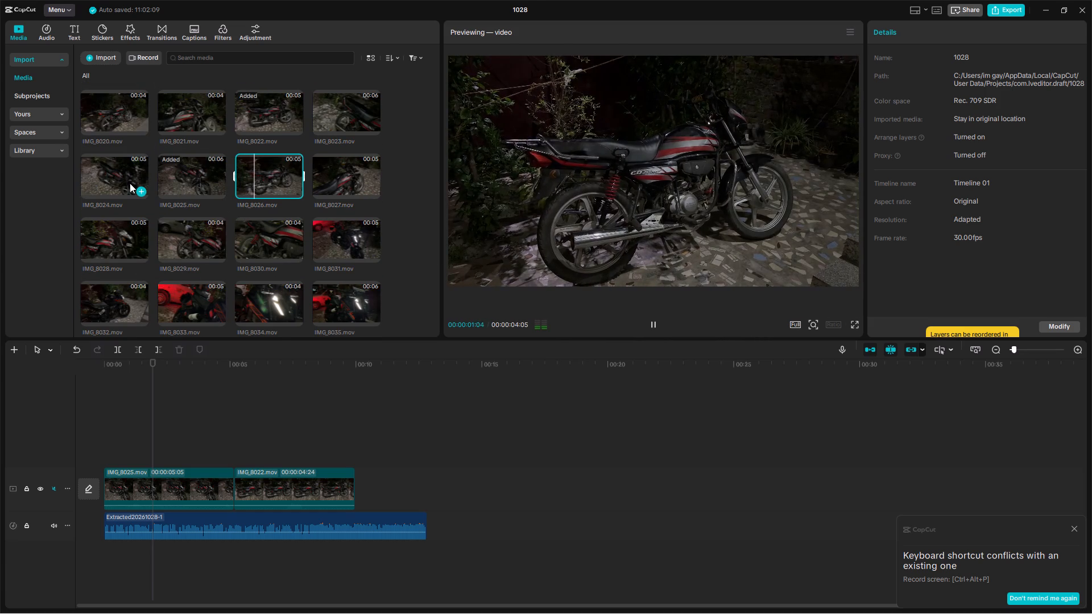
scroll(256, 181, up, 2)
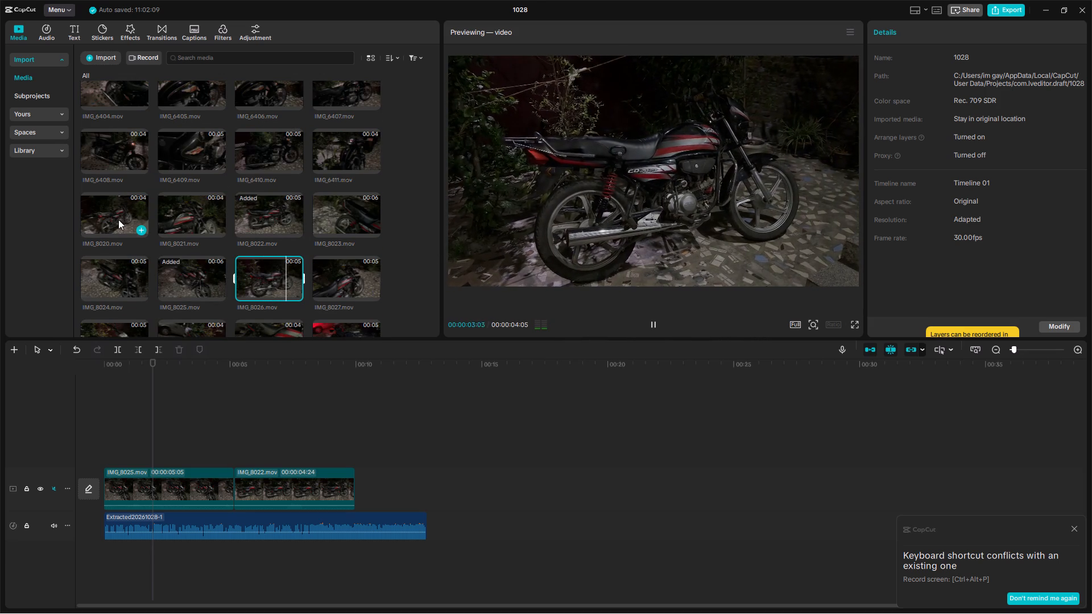
click(115, 218)
click(288, 213)
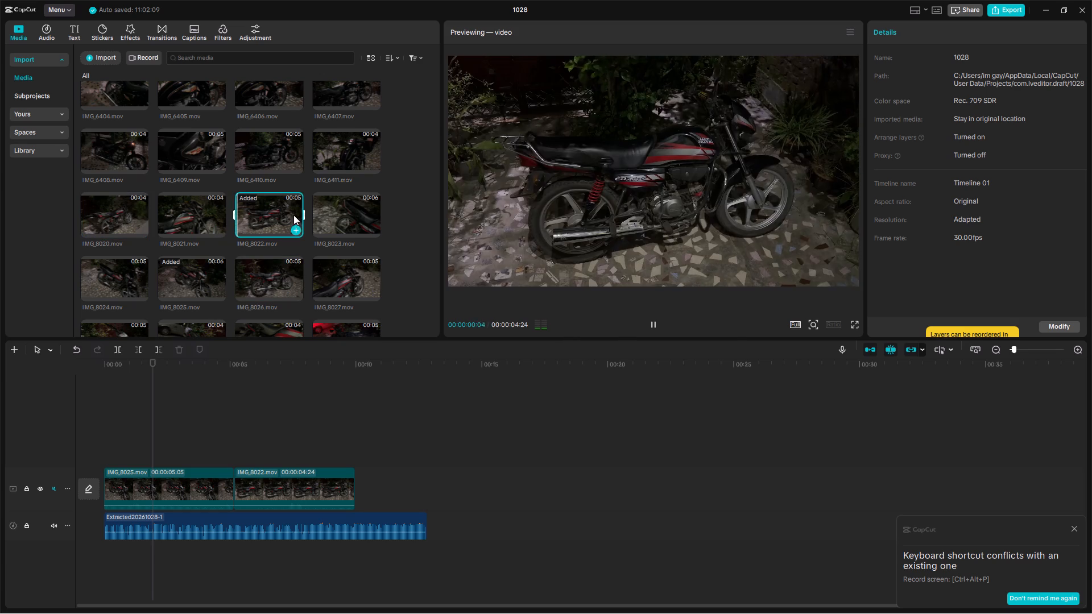
click(325, 217)
scroll(302, 234, down, 1)
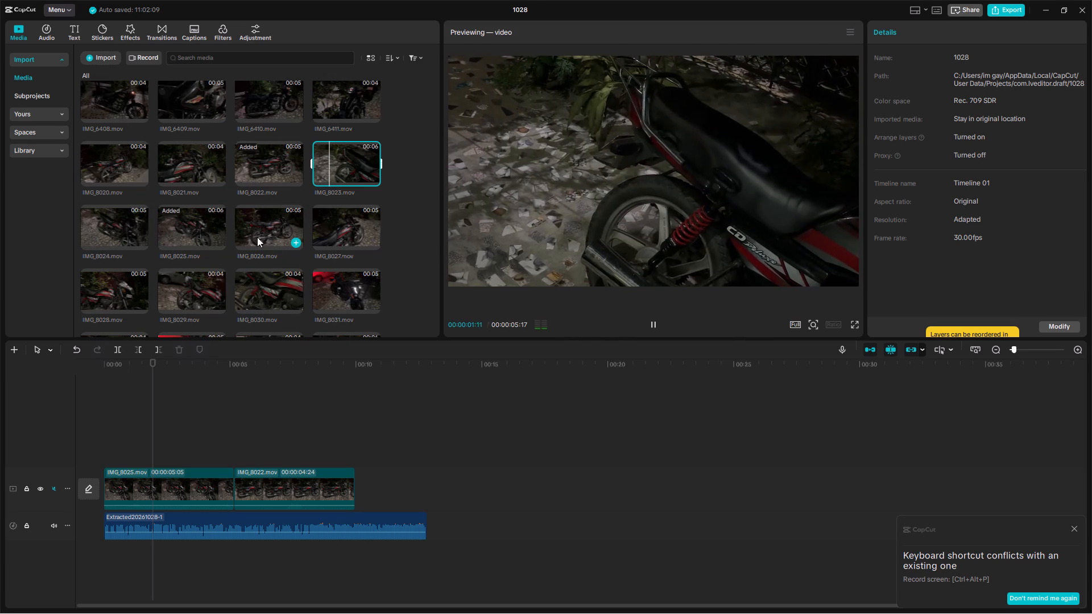
click(355, 238)
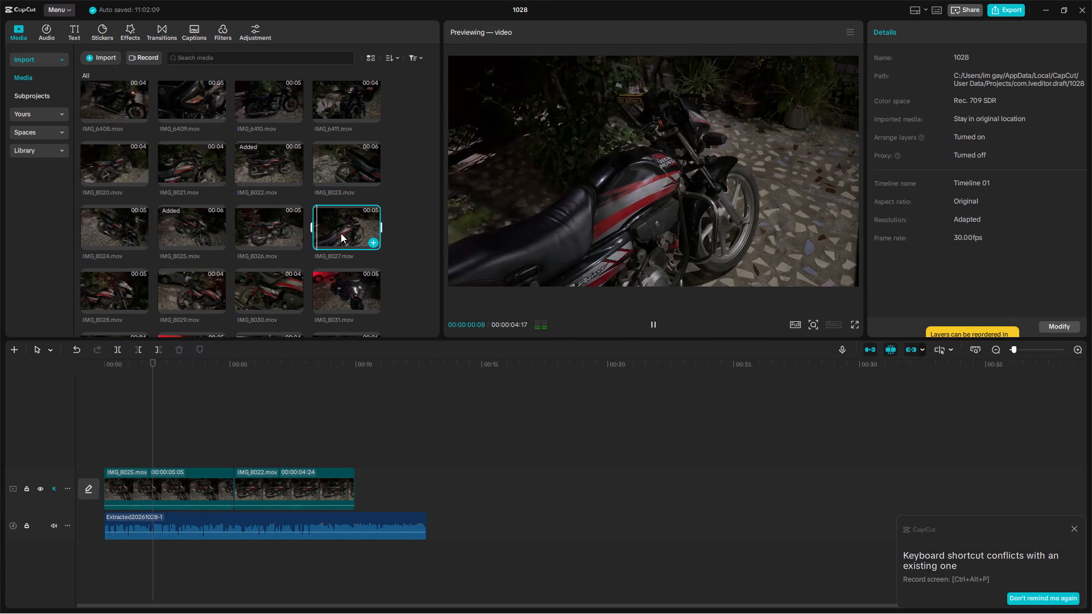
drag(340, 222, 375, 493)
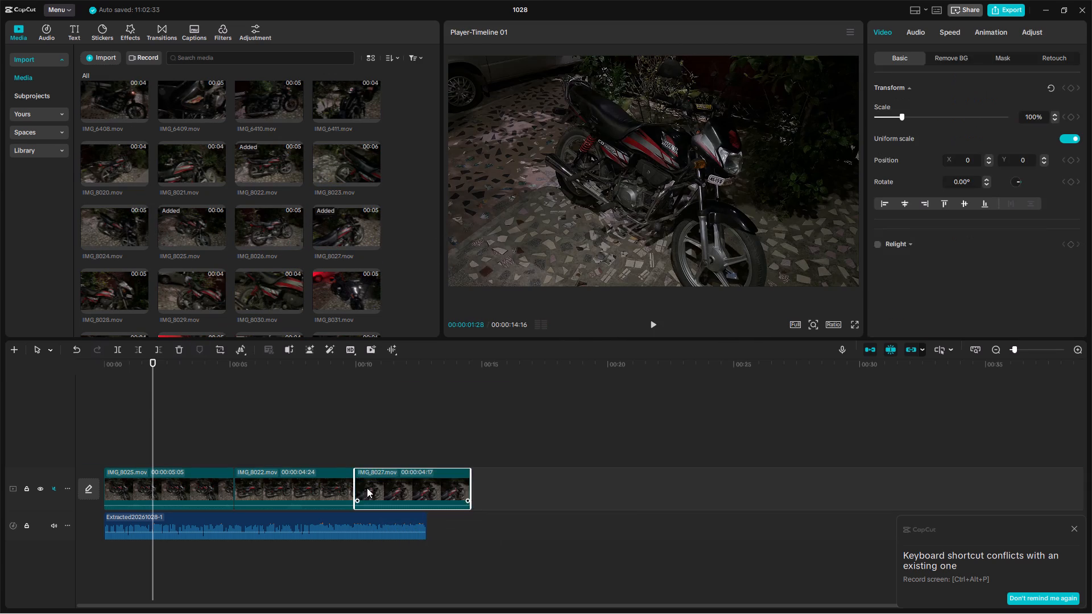
click(179, 294)
click(621, 339)
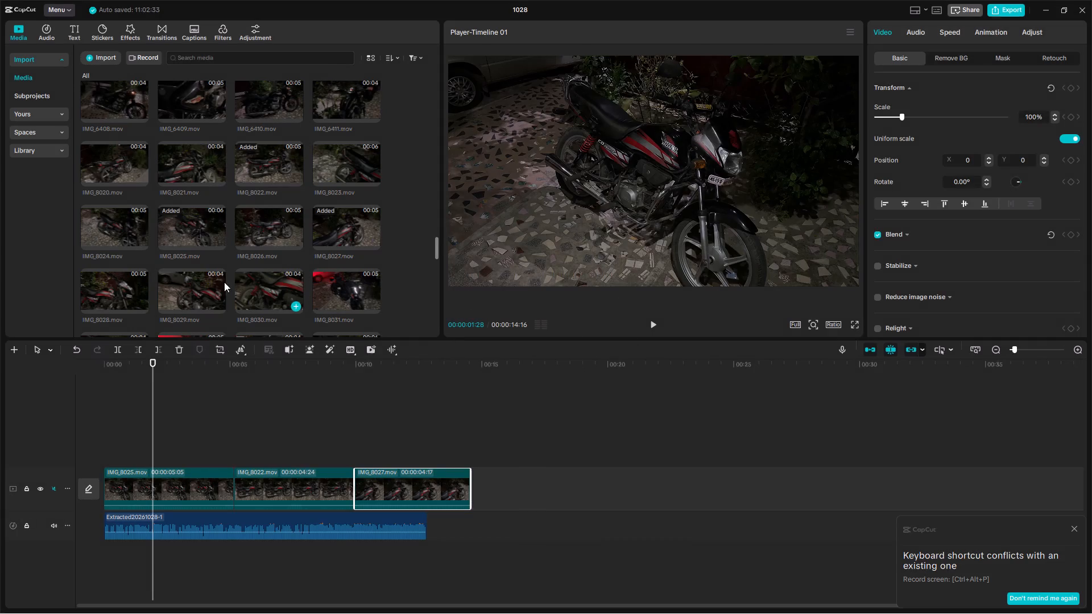
Append IMG_8029.mov after IMG_8027.mov on the main track and disable the multiple-audio-track reminder for this project.
drag(214, 282, 540, 495)
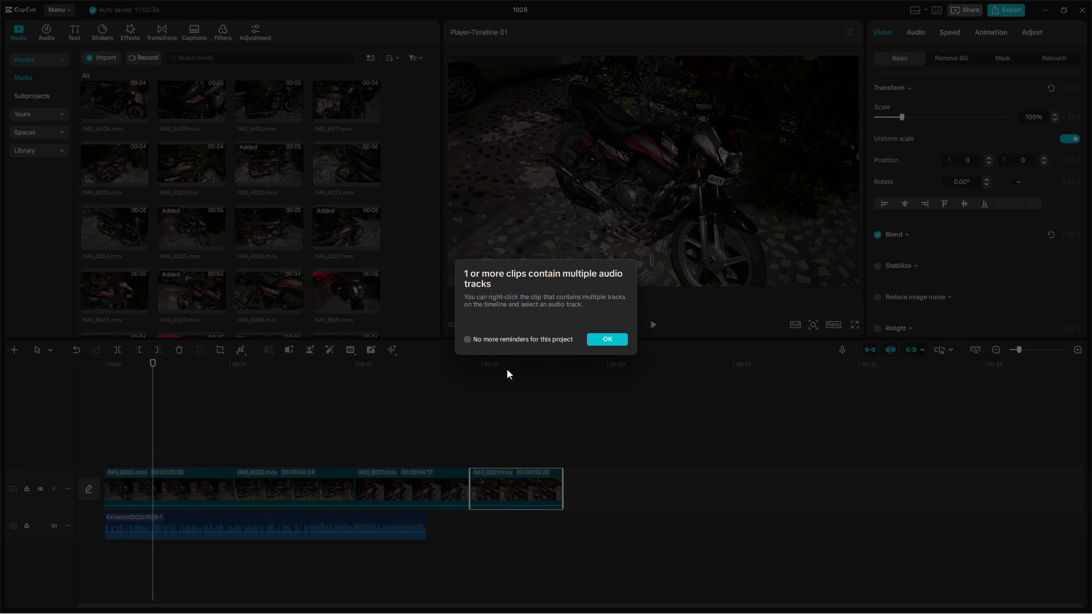
click(475, 338)
click(609, 343)
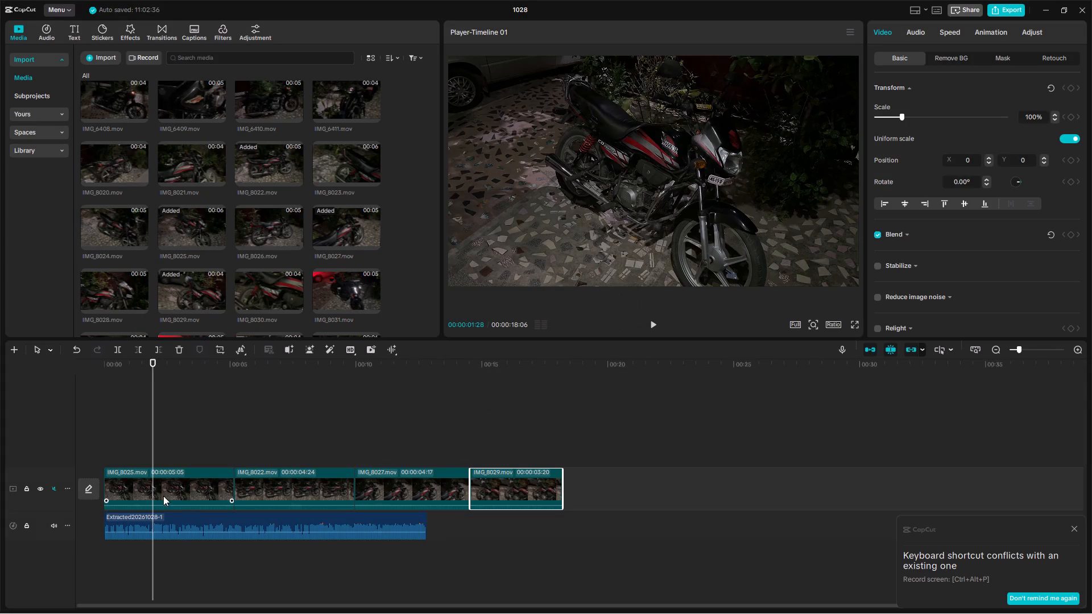
Set the speed of the opening clip IMG_8025.mov to 0.35x.
click(155, 492)
click(948, 30)
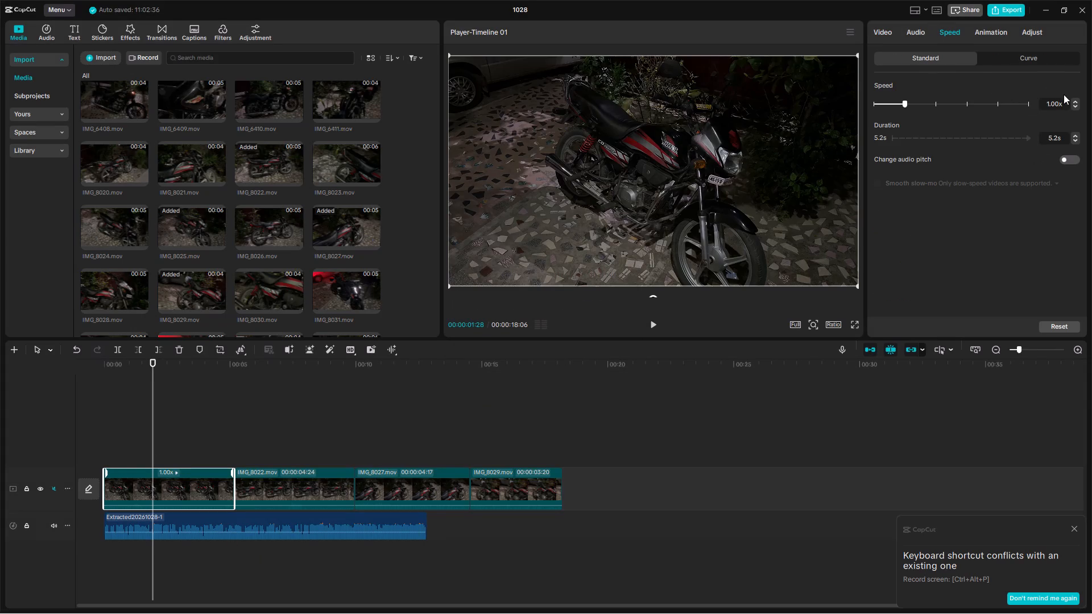
drag(1057, 103, 1028, 103)
key(0)
text(.35)
key(Return)
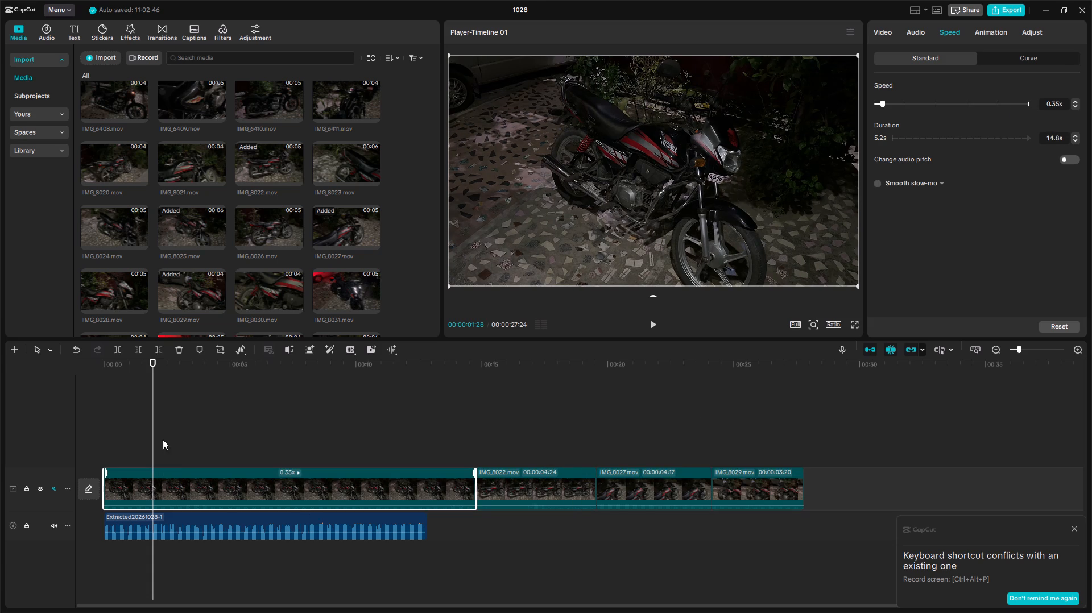
Scrub through the slowed opening clip and trim about 2.3 seconds off its start, giving it a duration of 00:00:12:16.
drag(156, 442, 293, 446)
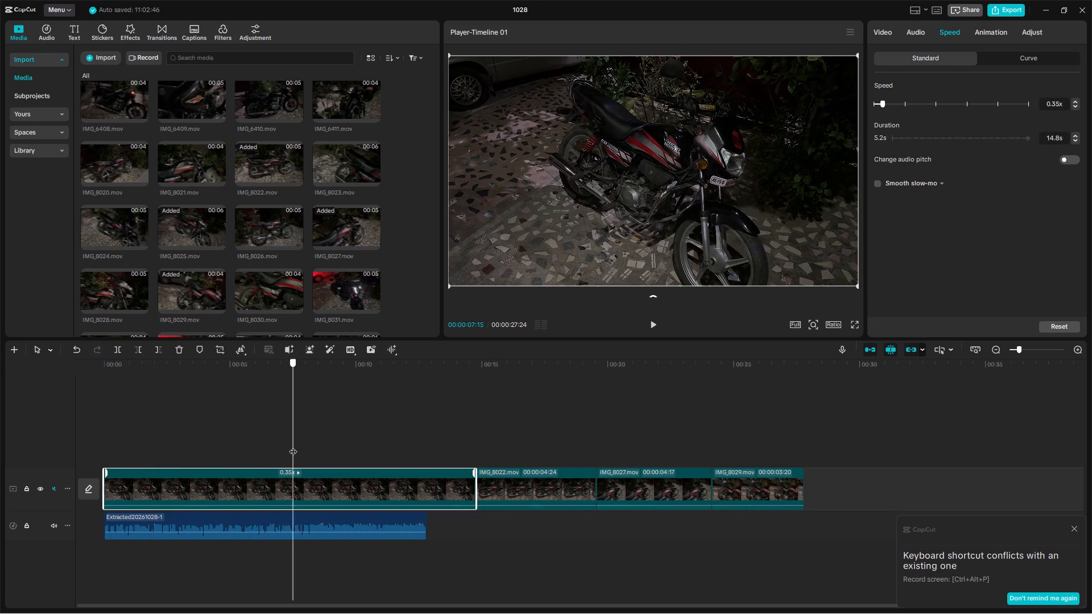
drag(293, 446, 221, 458)
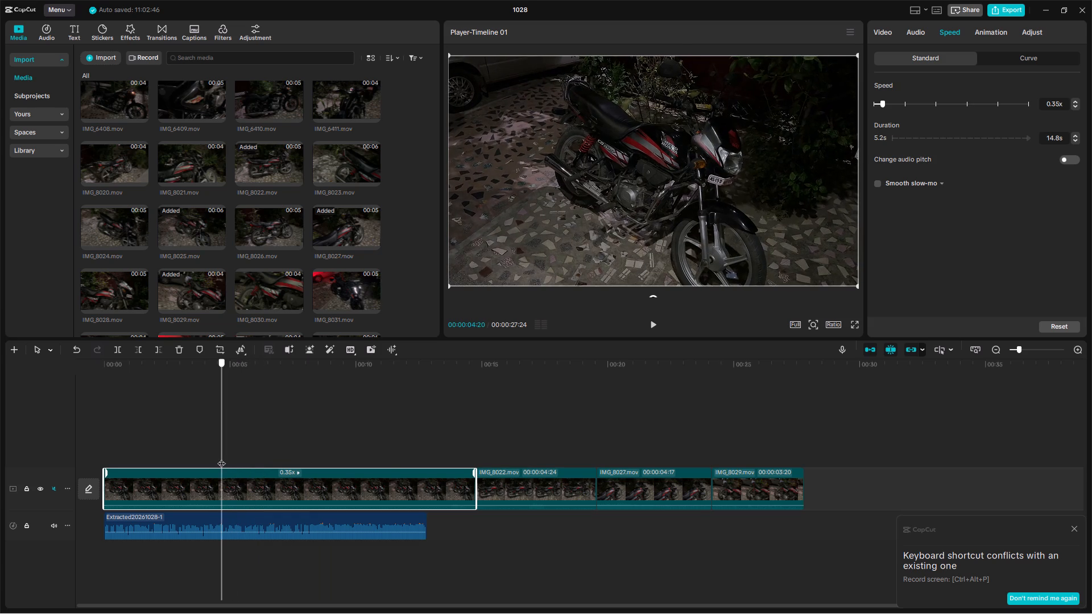
drag(221, 458, 137, 466)
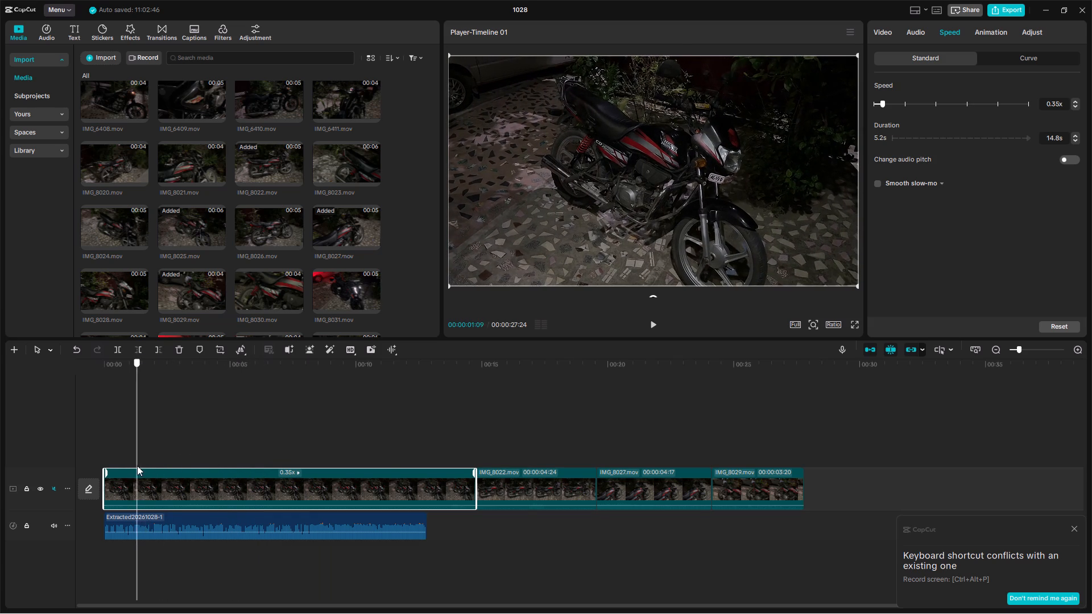
drag(137, 466, 224, 492)
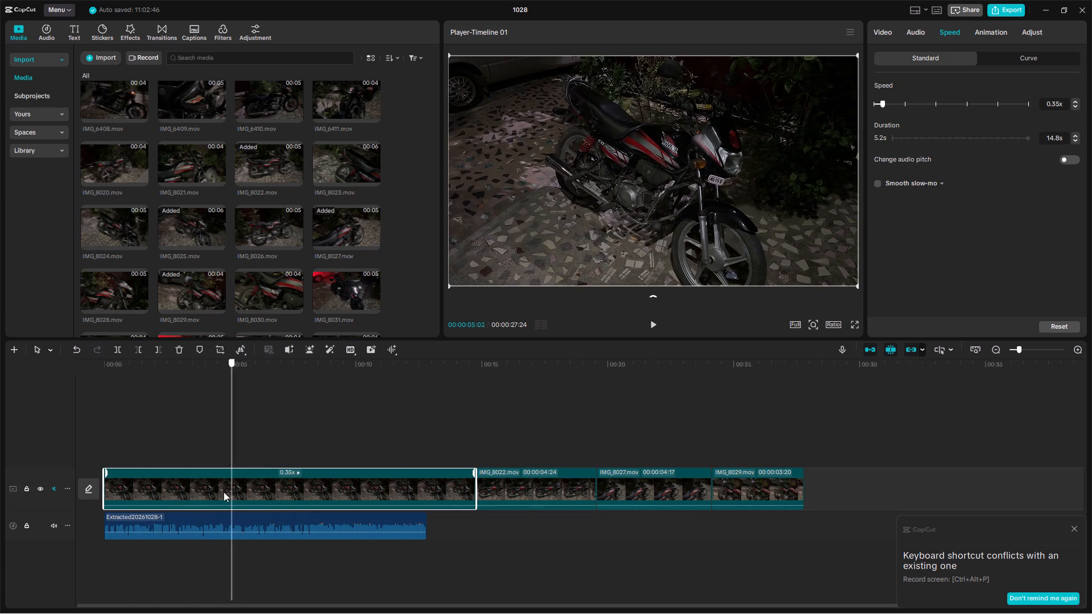
drag(224, 492, 160, 488)
drag(102, 482, 160, 489)
Play back the opening clip IMG_8025.mov against the audio, split it at 00:00:01:20 and delete the remainder.
click(106, 450)
drag(106, 450, 88, 450)
key(space)
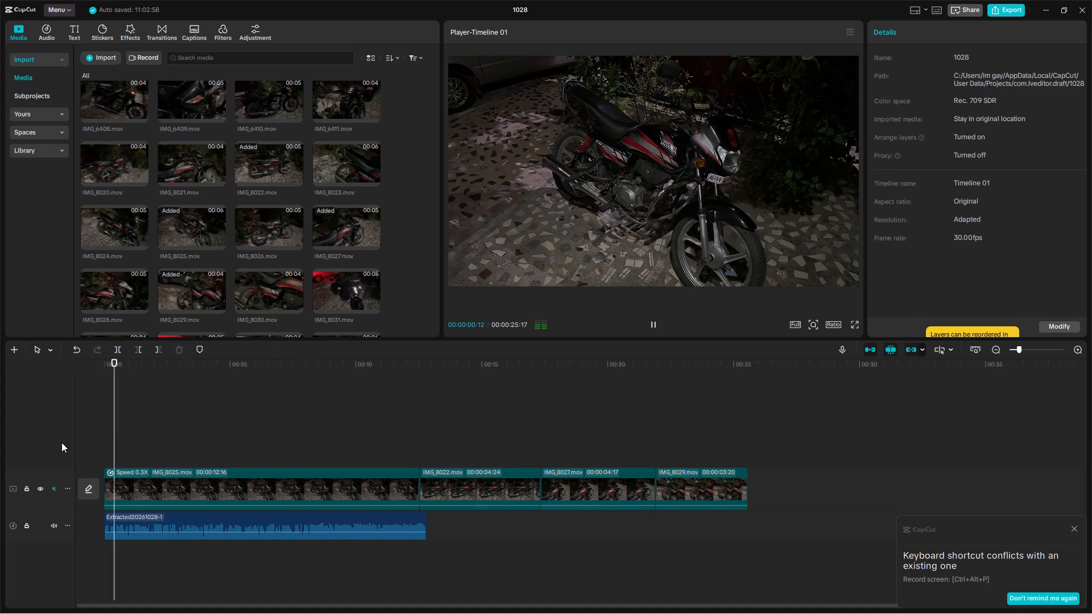
key(space)
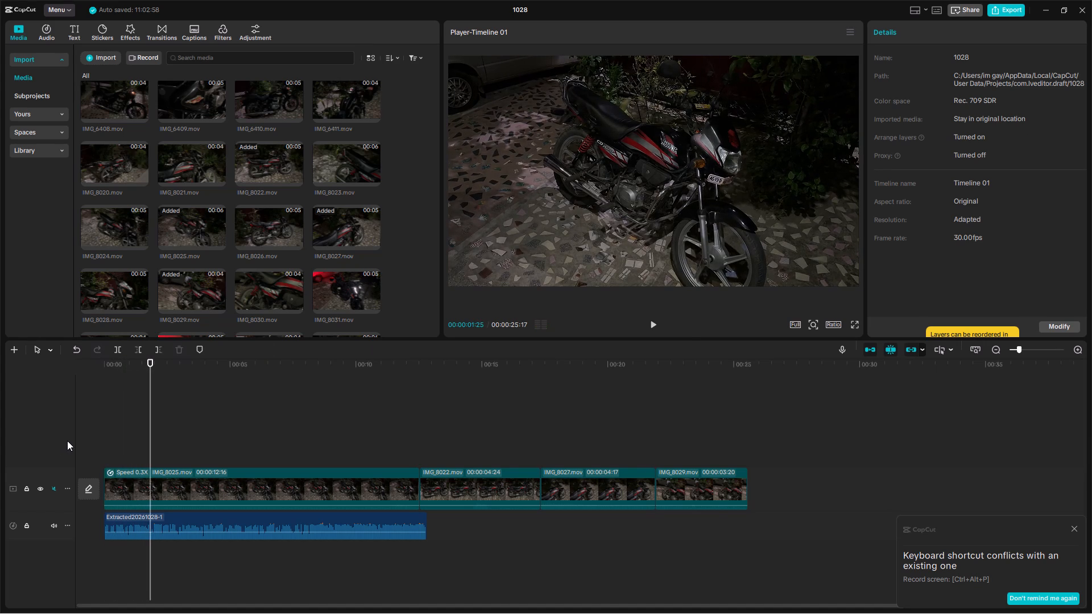
key(space)
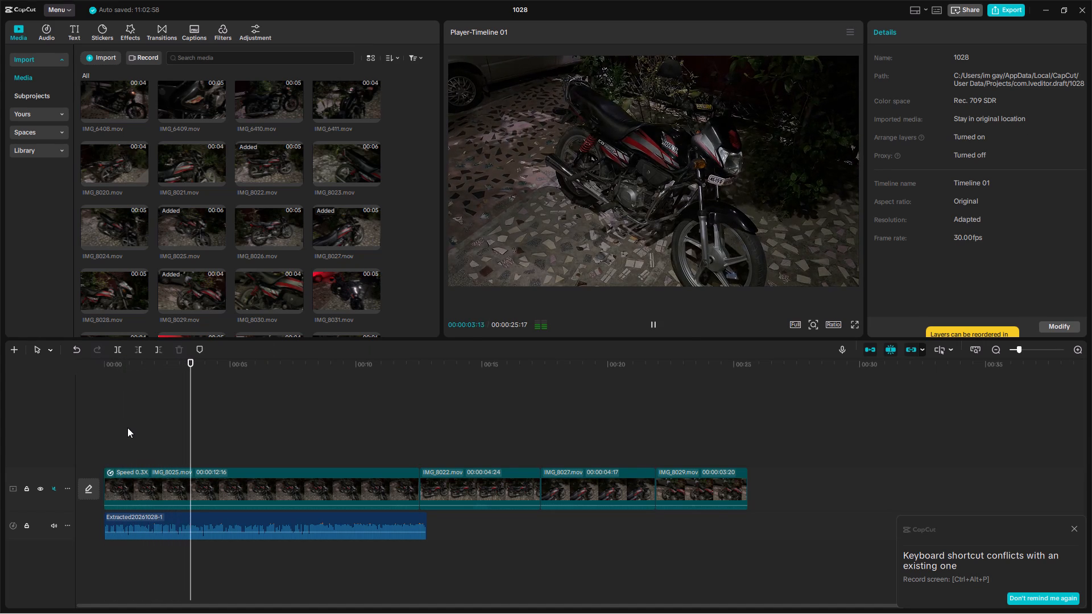
click(127, 428)
drag(127, 428, 62, 429)
key(space)
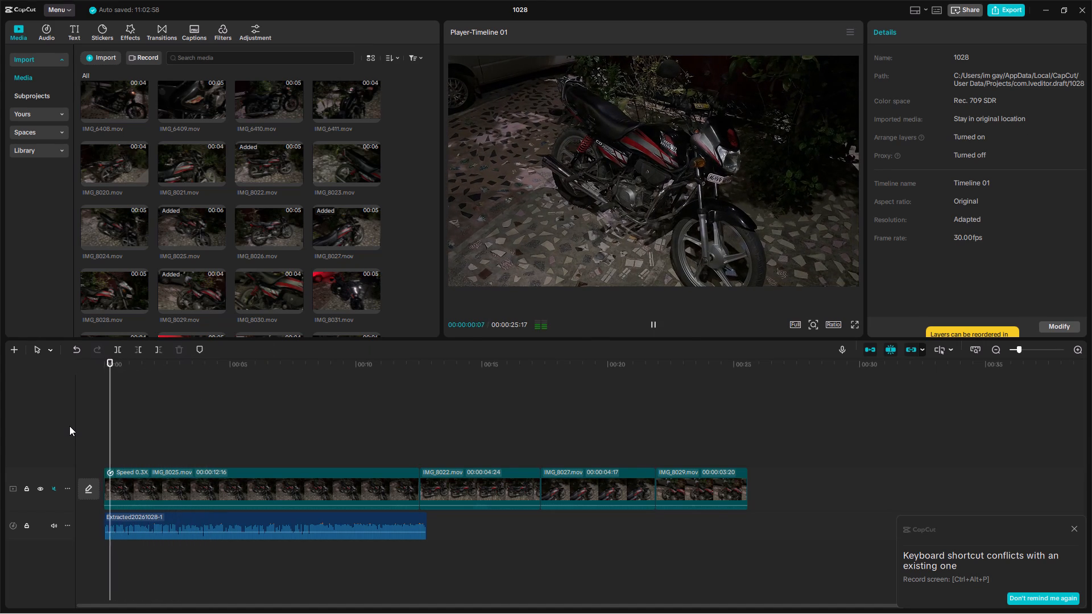
key(space)
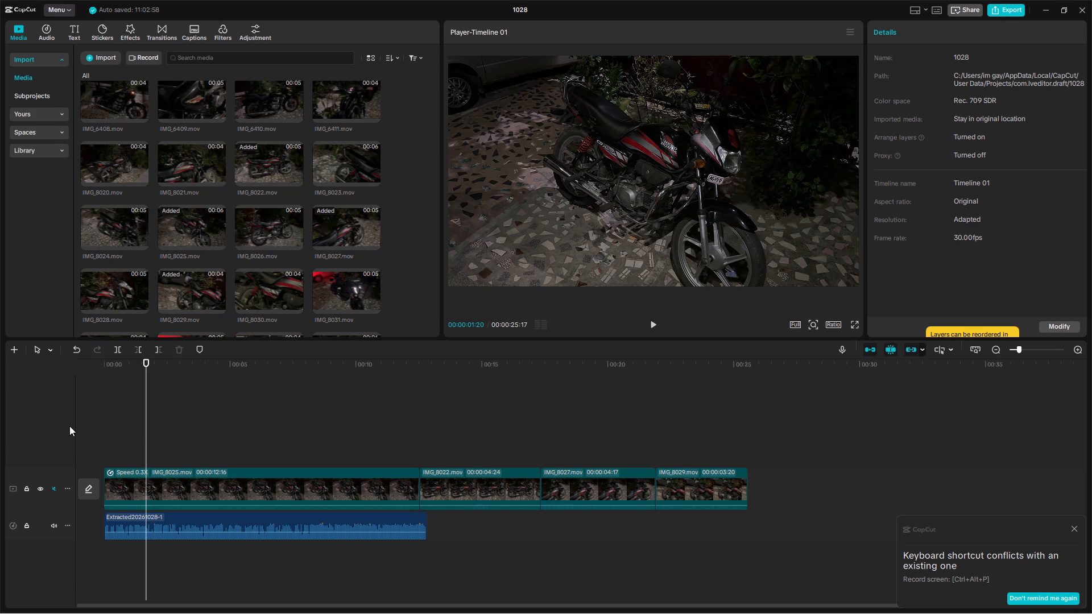
key(v)
key(v)
key(b)
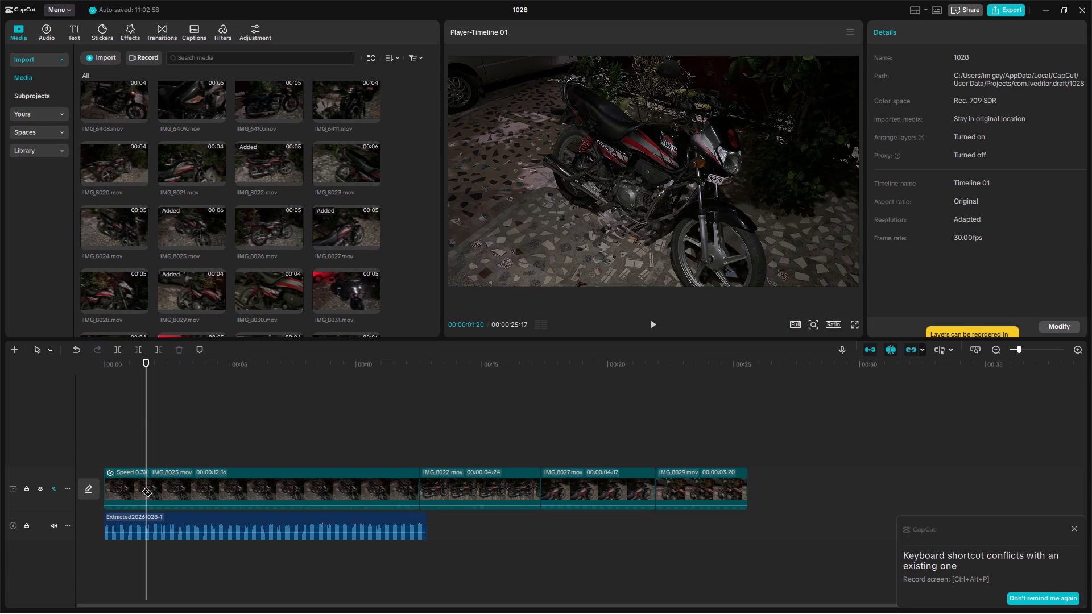
click(147, 487)
key(a)
click(203, 487)
click(177, 349)
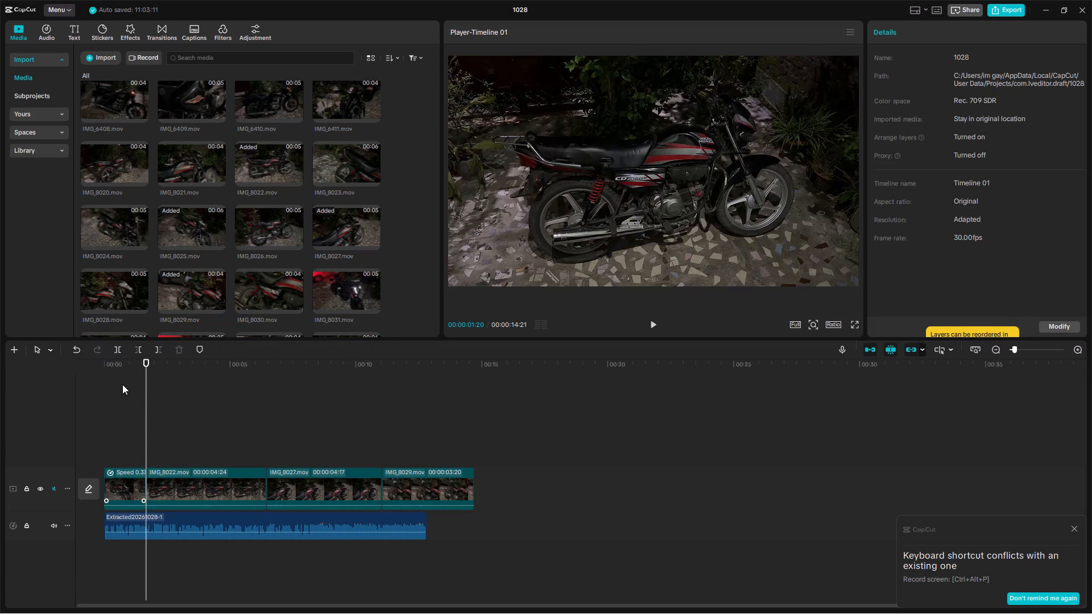
Preview IMG_8022.mov in the sequence and set its speed to 0.35x.
click(130, 429)
key(space)
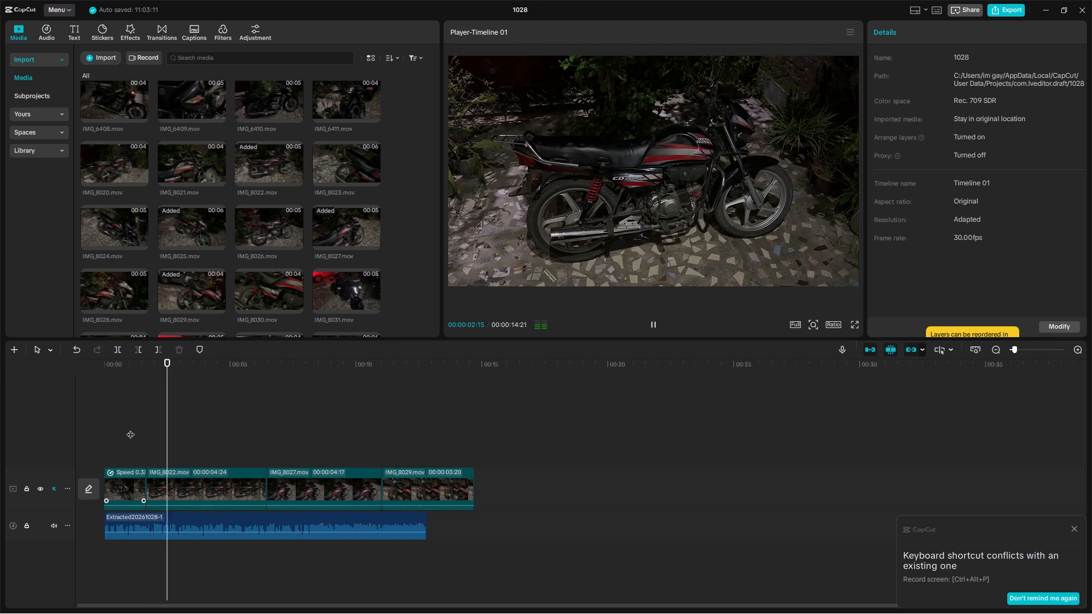
key(space)
key(space)
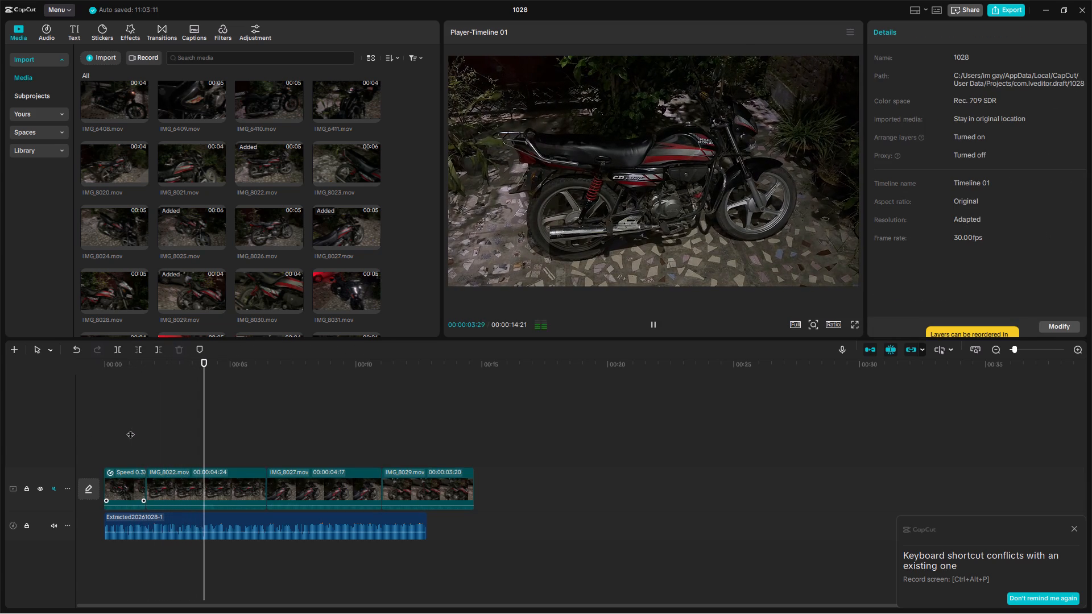
key(space)
click(152, 442)
click(193, 484)
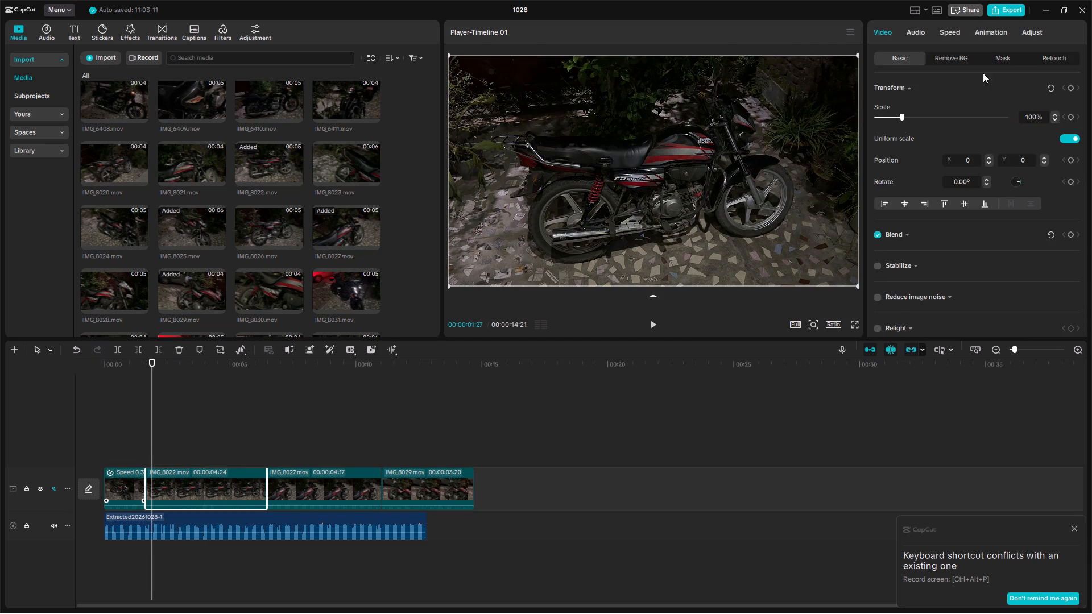
click(946, 36)
drag(1059, 104, 1006, 95)
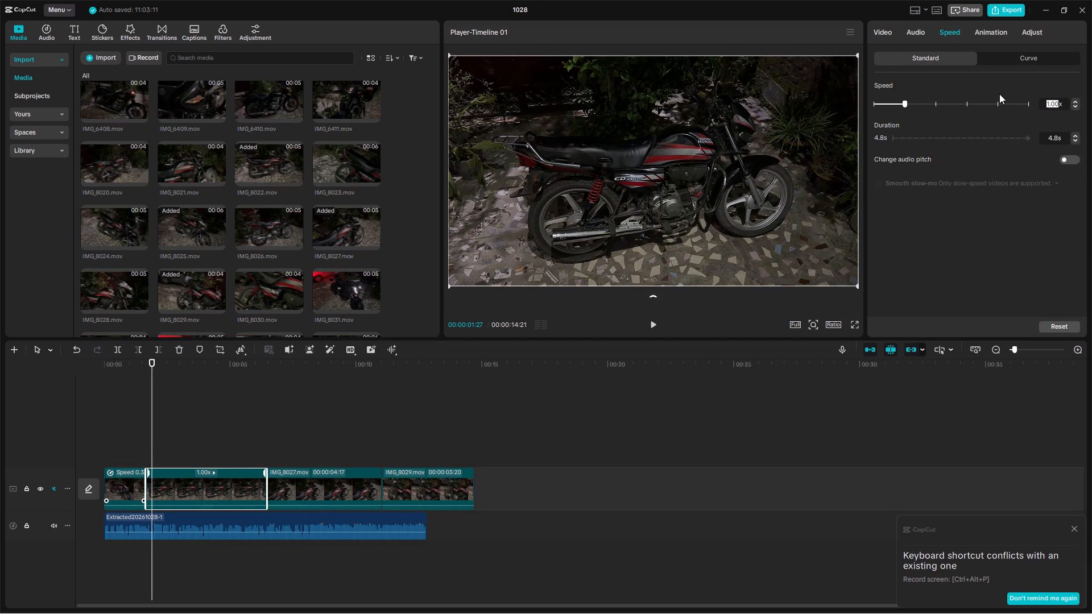
text(0.35)
key(Return)
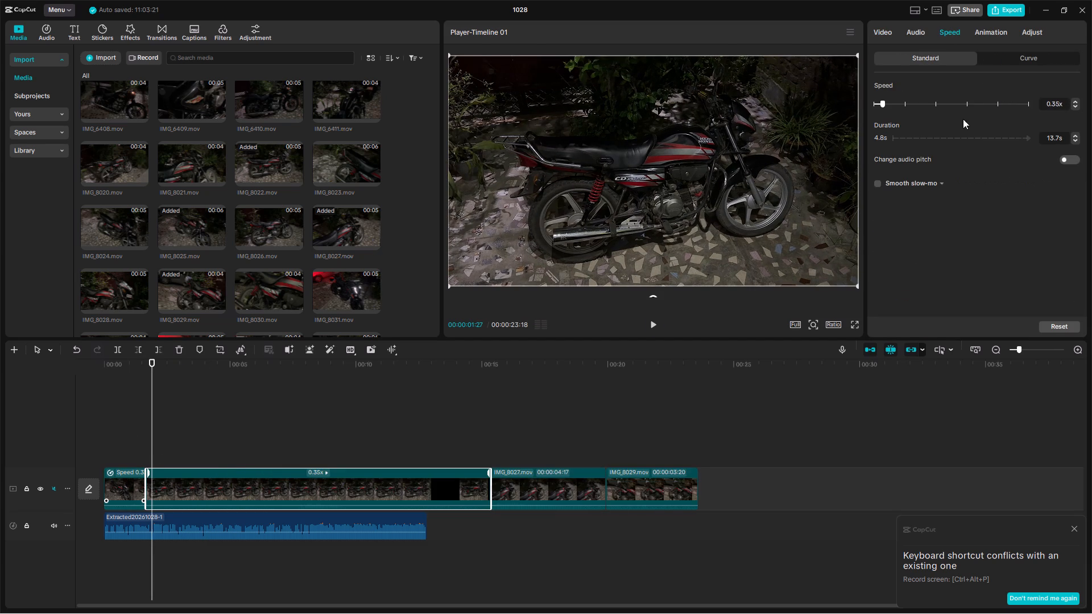
Play back the slowed IMG_8022.mov with the audio, split it at 00:00:03:27 and delete the part after the cut.
key(space)
click(142, 450)
key(space)
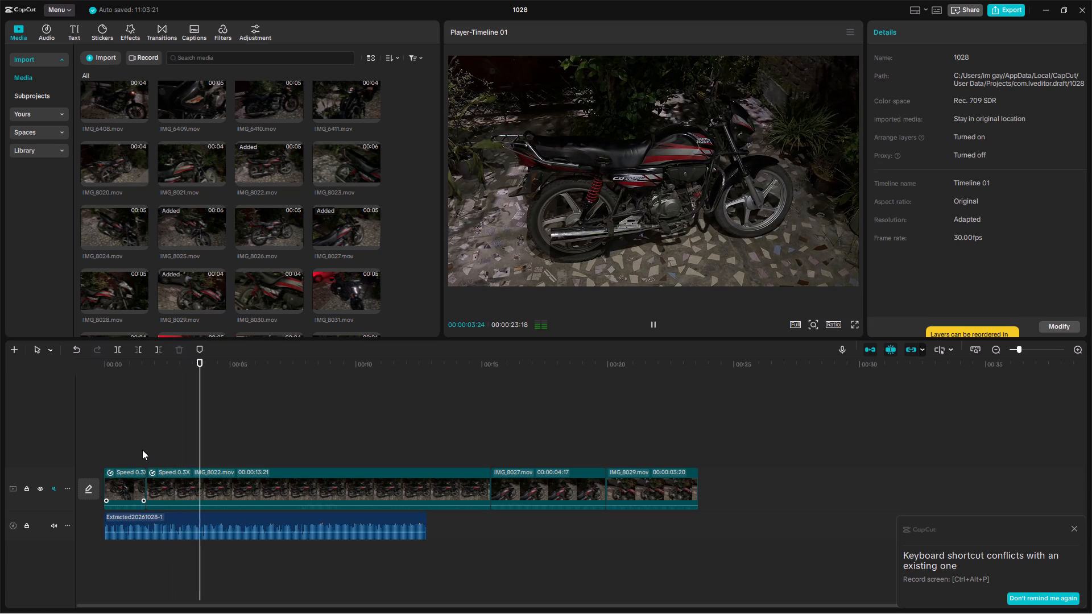
key(space)
click(197, 447)
key(space)
key(space)
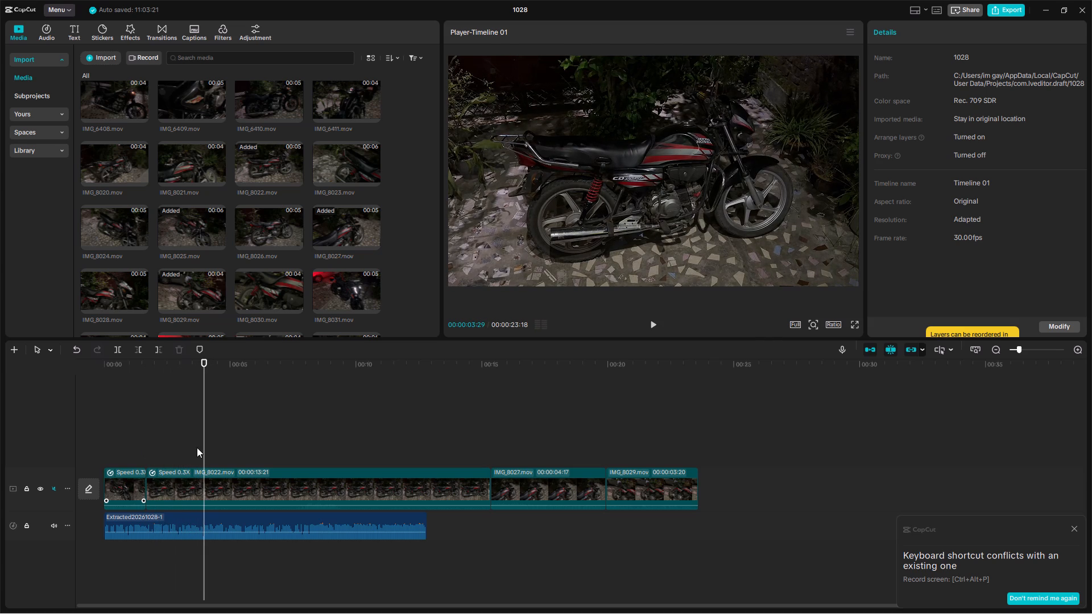
key(Left)
key(Left)
key(b)
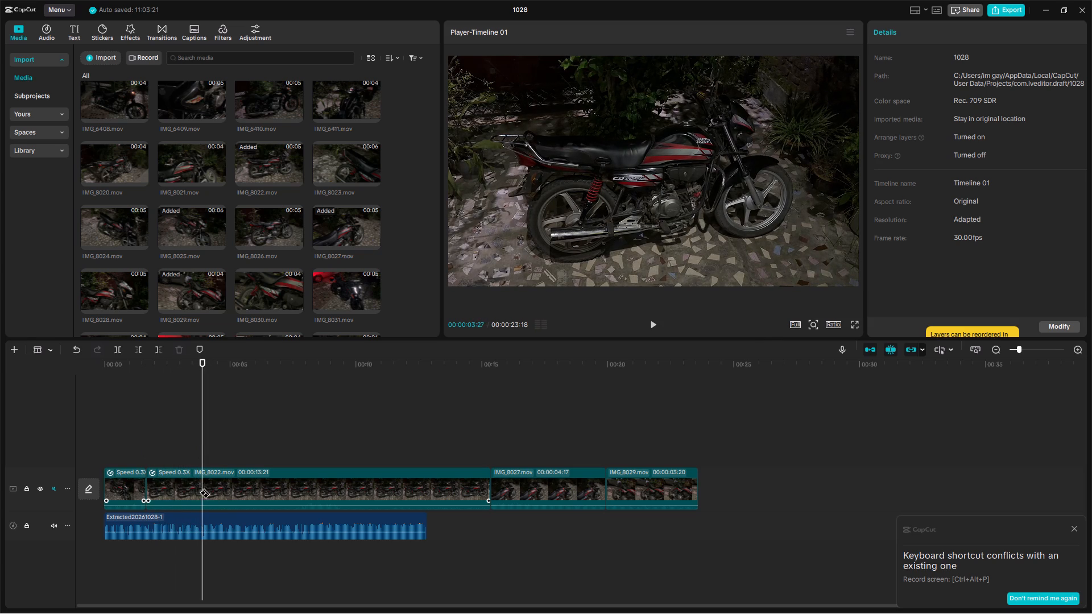
click(205, 488)
key(a)
click(249, 489)
click(176, 351)
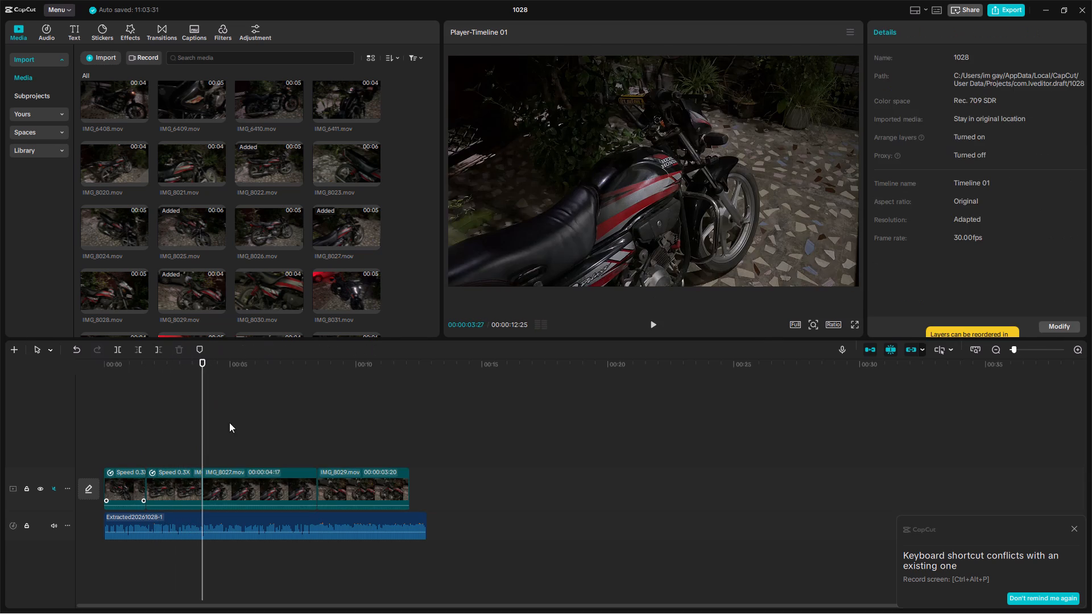
Set the speed of IMG_8027.mov to 0.35x.
click(270, 482)
click(944, 35)
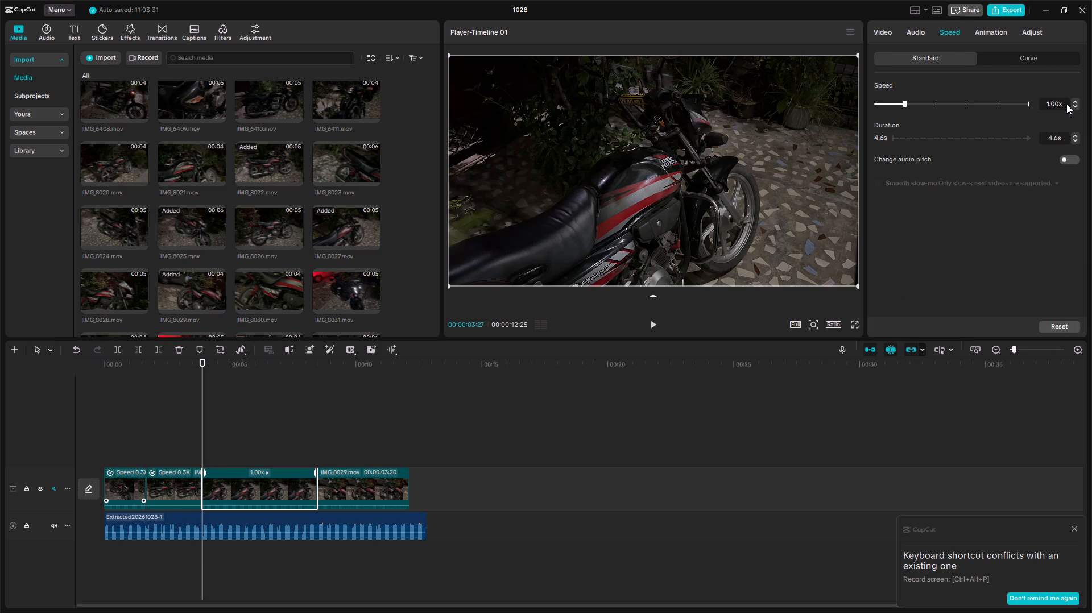
drag(1062, 104, 1034, 102)
text(0.35)
key(Return)
Play the sequence from the start, split IMG_8027.mov at 00:00:05:22 and delete the part after the cut.
drag(204, 412, 36, 437)
key(space)
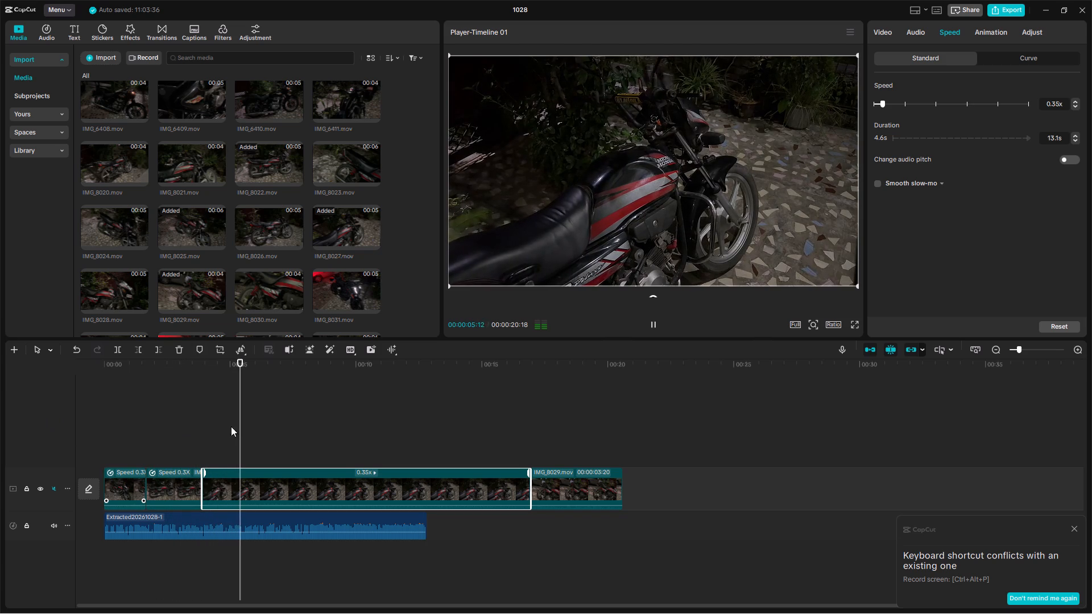
key(space)
key(space)
key(space)
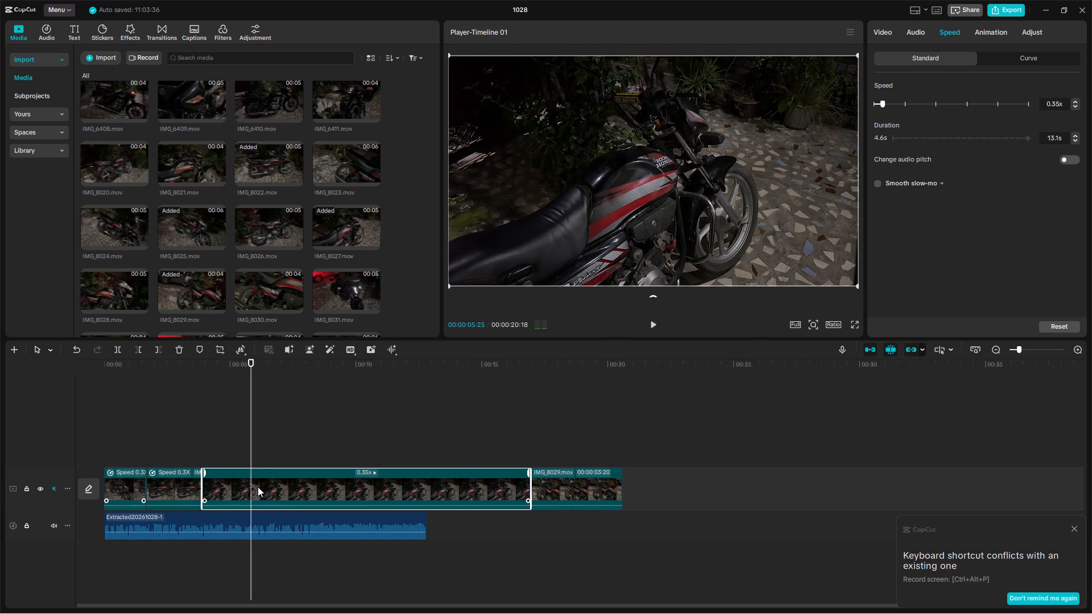
key(Left)
key(Left)
key(Left)
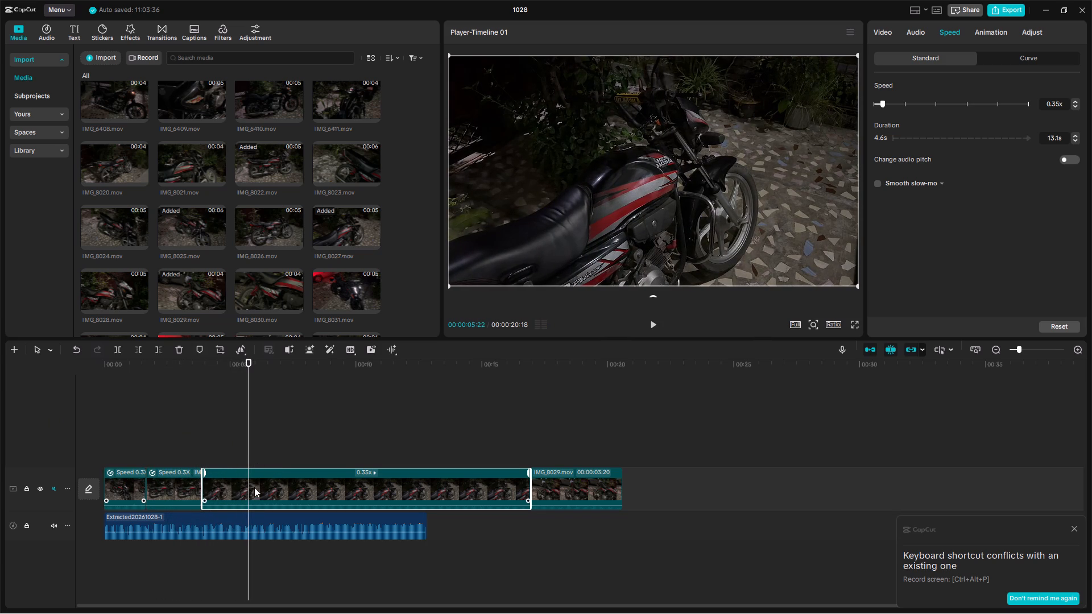
key(b)
click(248, 491)
key(a)
click(279, 490)
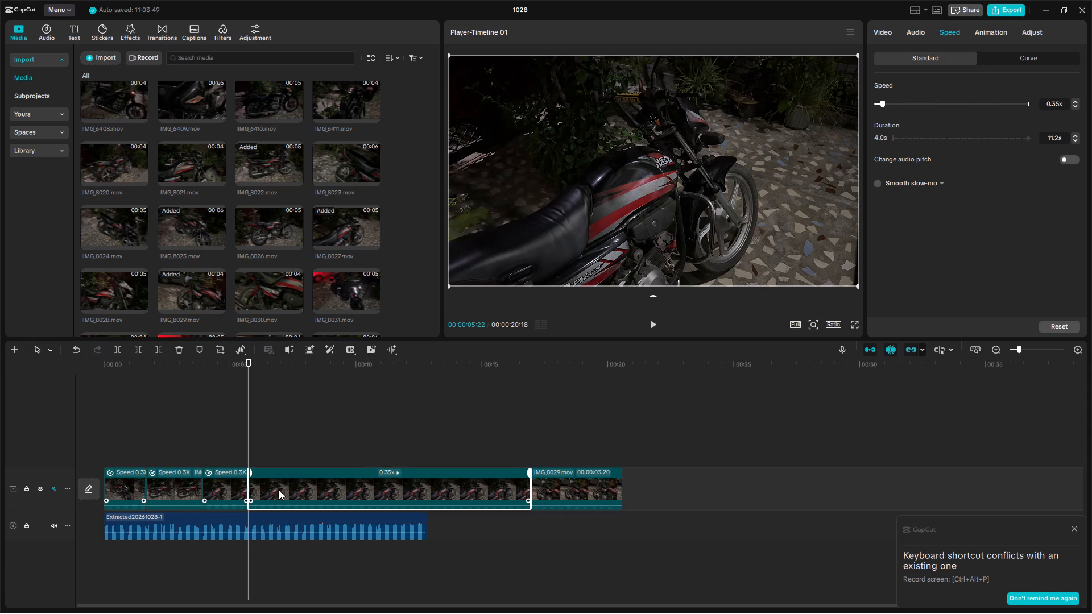
click(176, 351)
Set the speed of IMG_8029.mov to 0.35x.
click(309, 493)
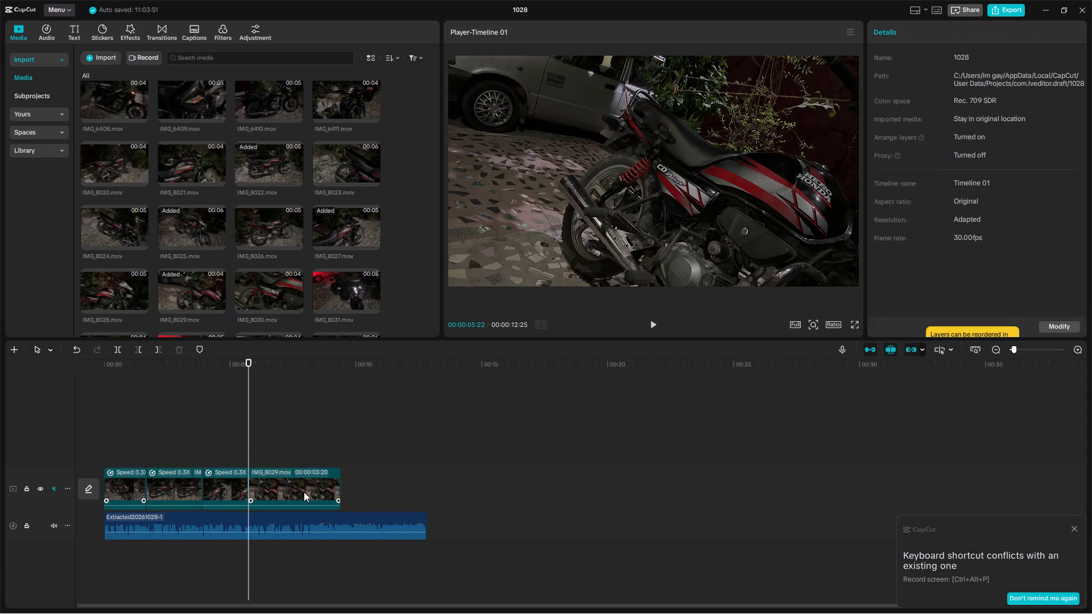
click(955, 36)
drag(1062, 99, 1007, 100)
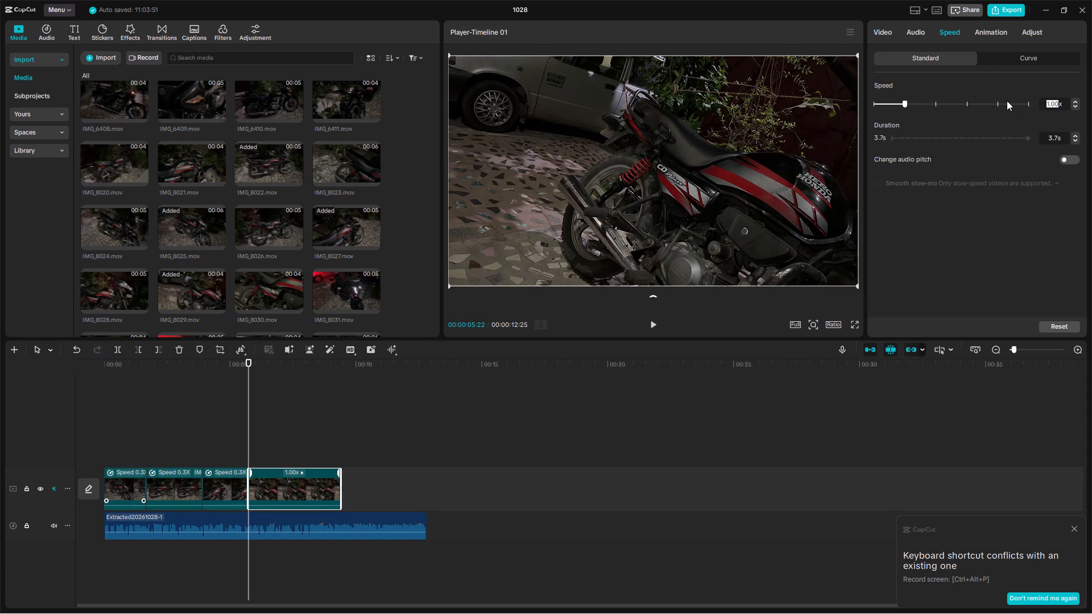
text(0.35)
key(Return)
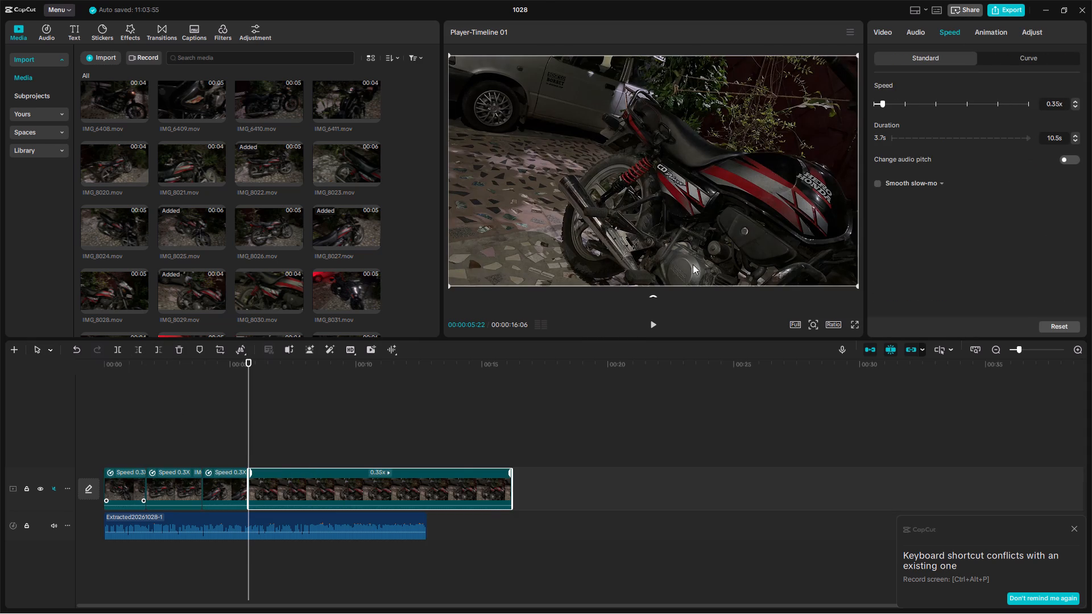
Scrub through the slowed IMG_8029.mov and trim about 3.8 seconds off its start, giving it a duration of 00:00:06:19.
click(302, 438)
drag(303, 438, 360, 437)
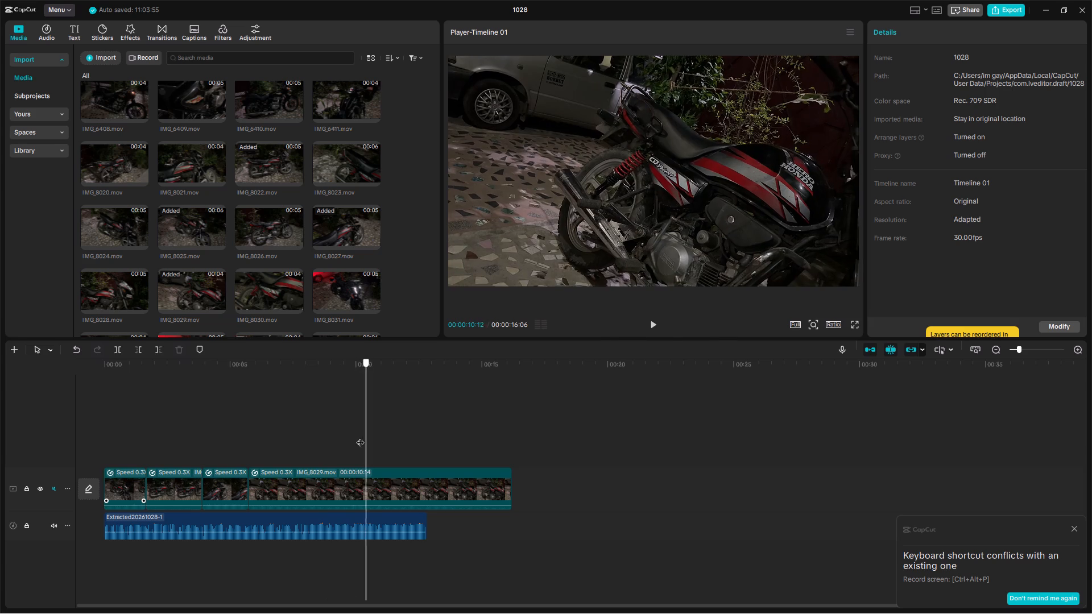
drag(360, 437, 371, 442)
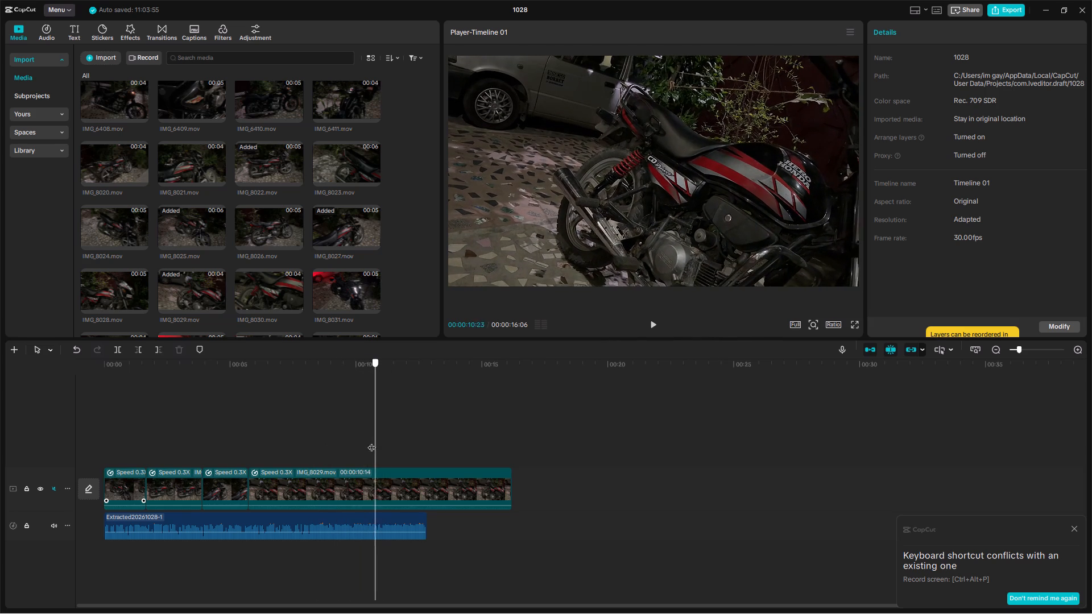
drag(371, 442, 345, 439)
click(337, 475)
drag(250, 487, 257, 486)
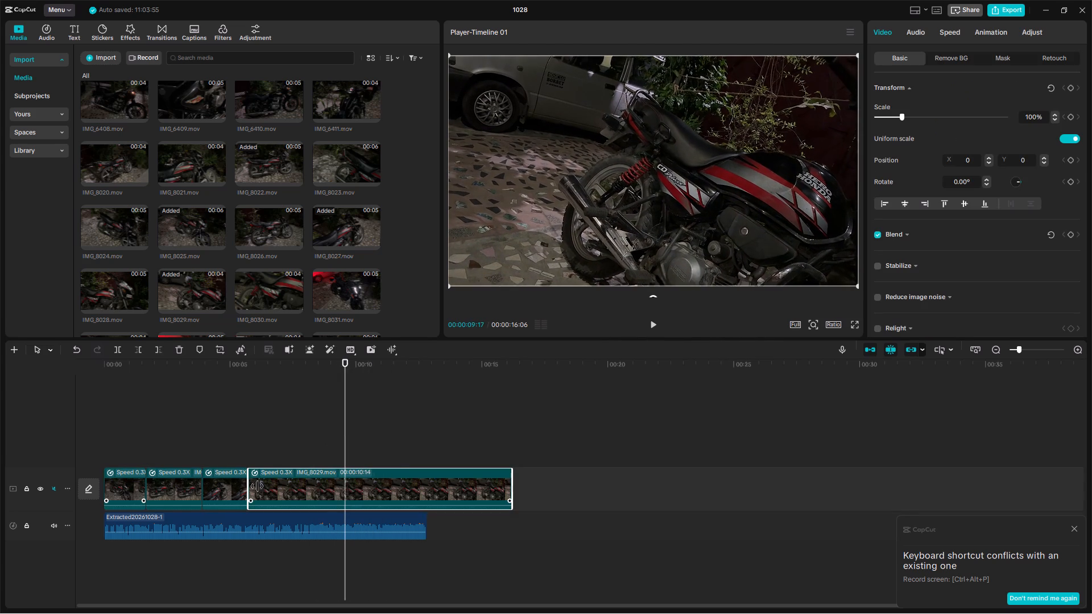
drag(257, 486, 345, 485)
Play the sequence with the audio, trim the end of IMG_8029.mov to about 8.1 seconds on the timeline, and review the cut.
click(178, 456)
drag(178, 456, 16, 447)
key(space)
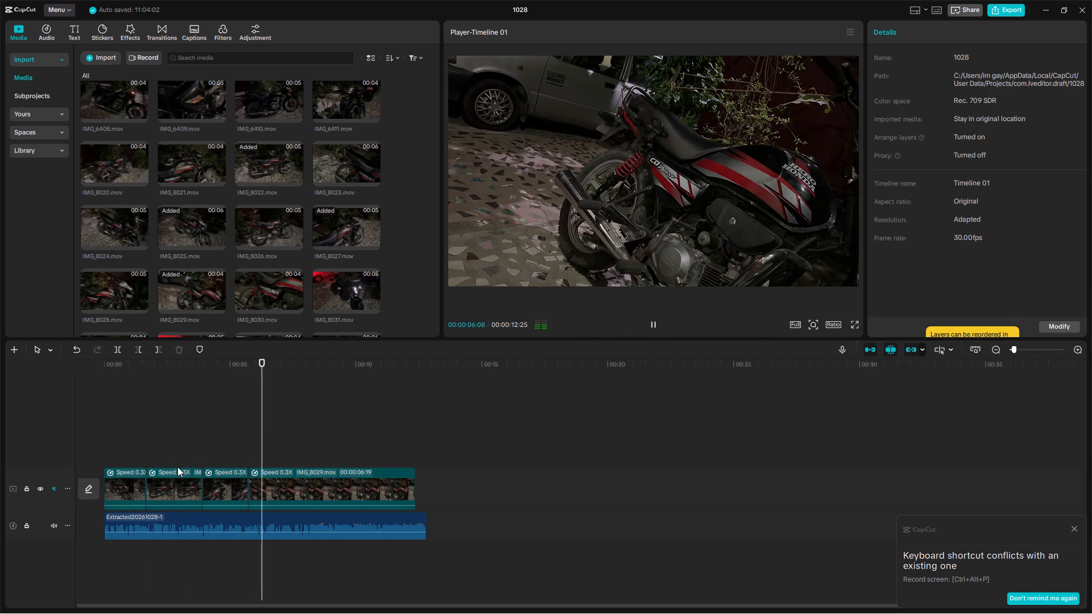
key(space)
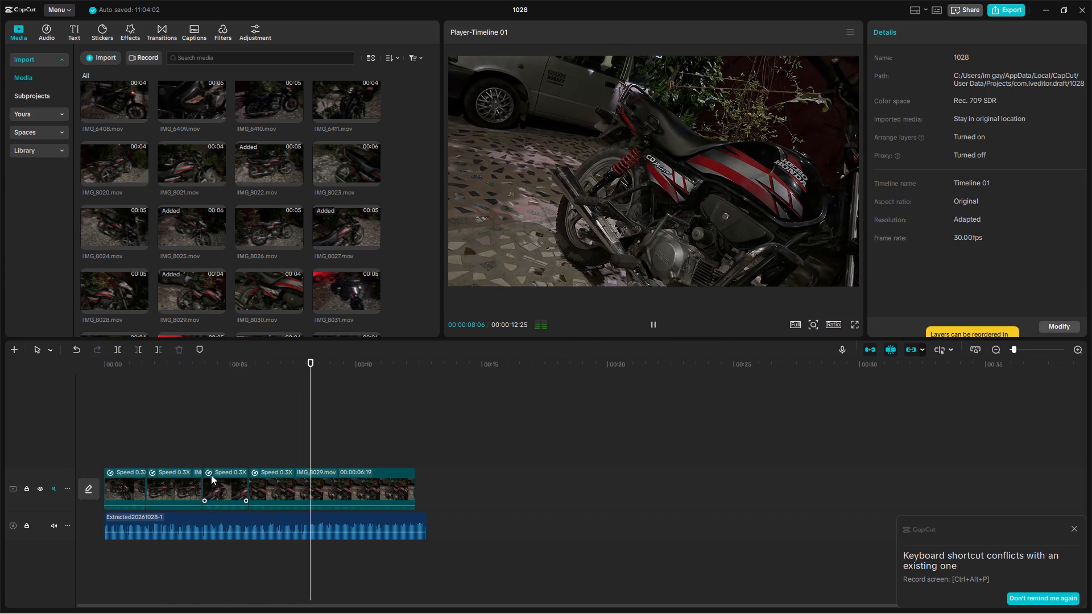
key(Left)
key(Left)
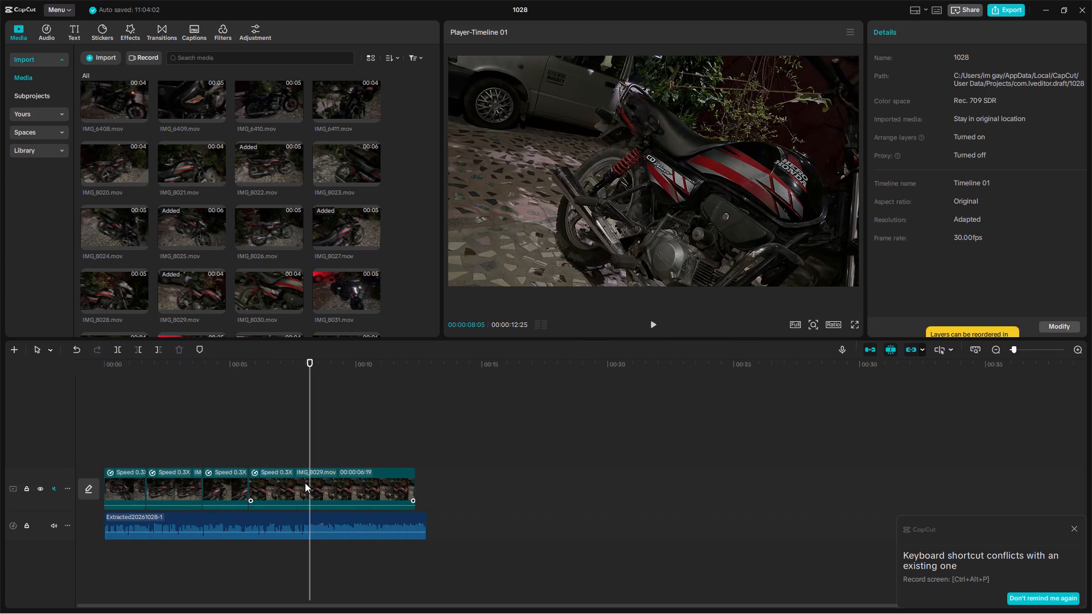
click(315, 504)
drag(416, 487, 302, 489)
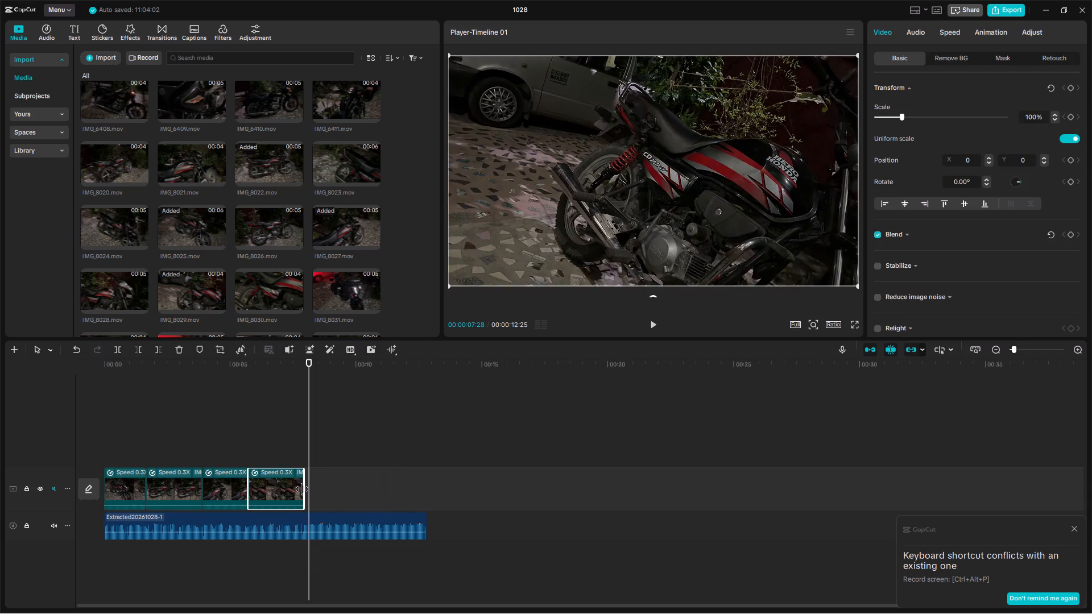
drag(302, 489, 304, 488)
click(272, 450)
key(space)
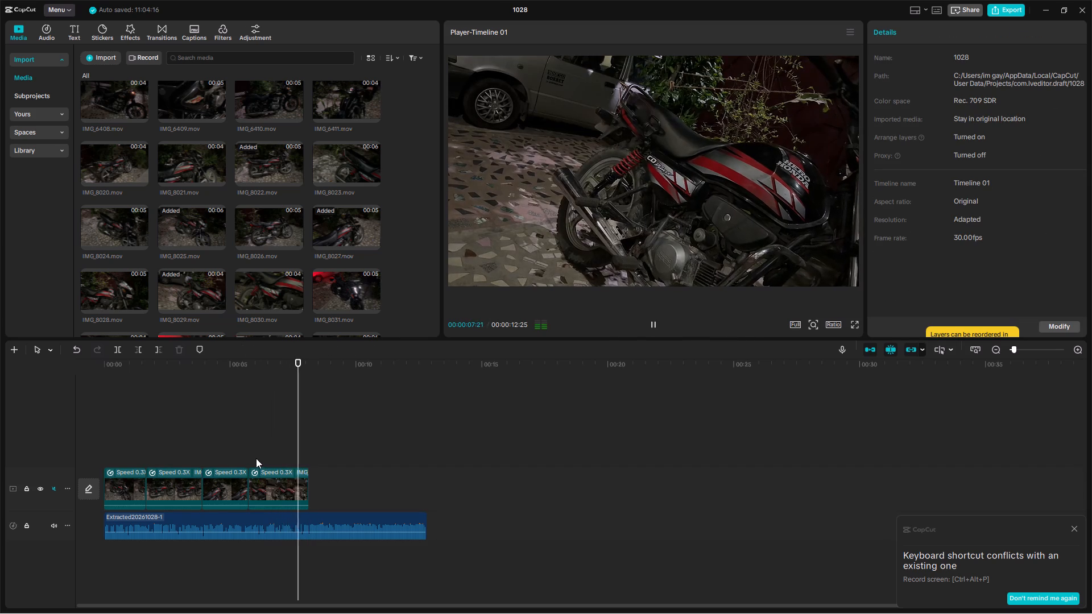
key(space)
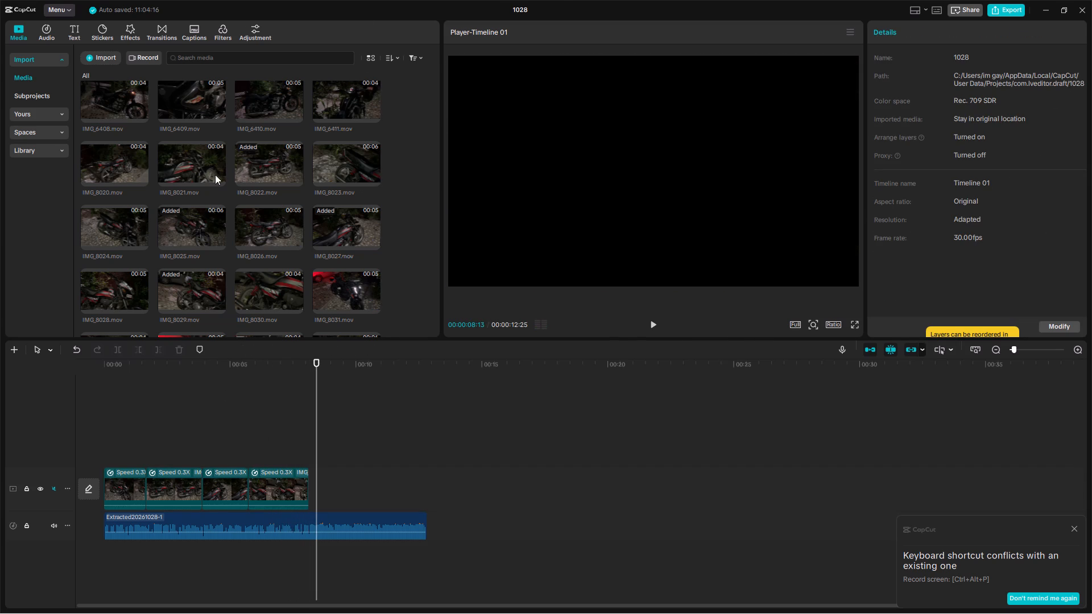
Append IMG_0459.mov from the start of the media library after IMG_8029.mov on the main track and play back the transition.
scroll(204, 266, up, 11)
scroll(253, 196, up, 2)
scroll(253, 196, down, 1)
scroll(235, 217, up, 20)
scroll(235, 217, up, 12)
click(96, 110)
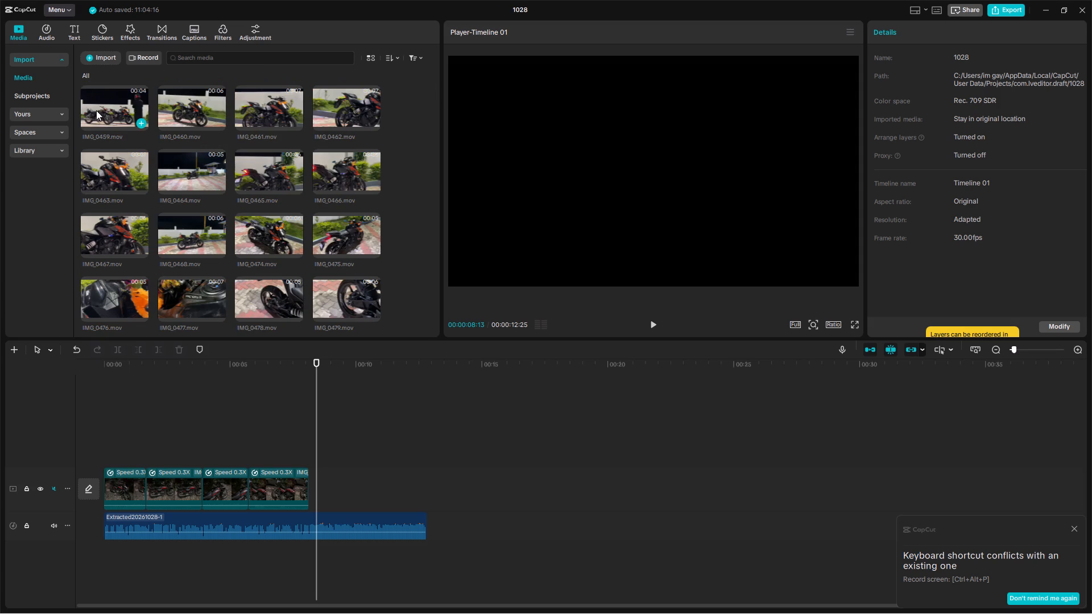
drag(96, 102, 329, 475)
click(289, 453)
key(space)
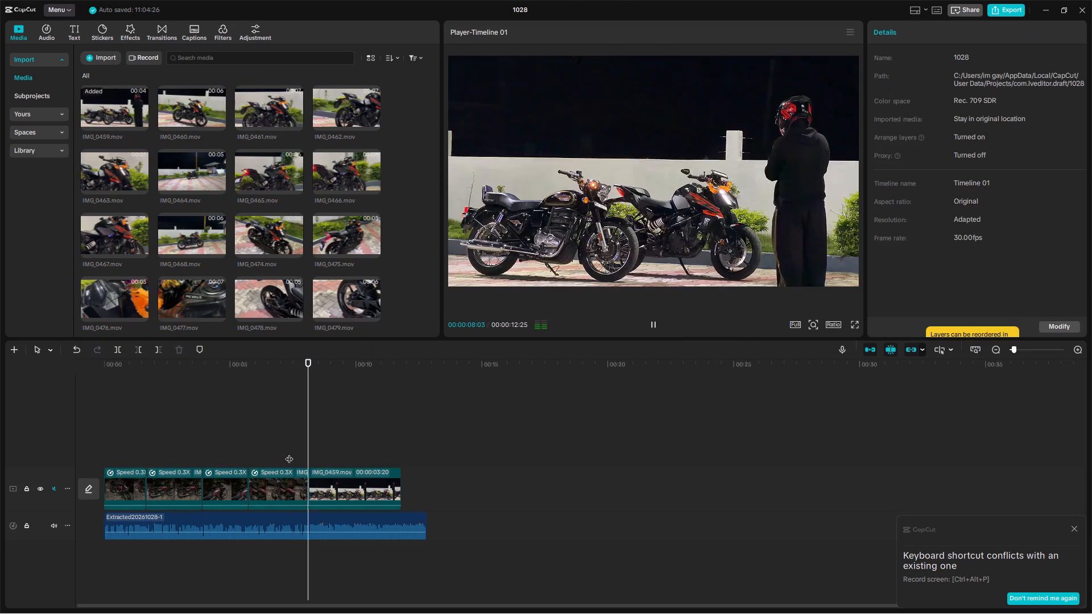
Set the speed of IMG_0459.mov on the main track to 0.35x.
key(space)
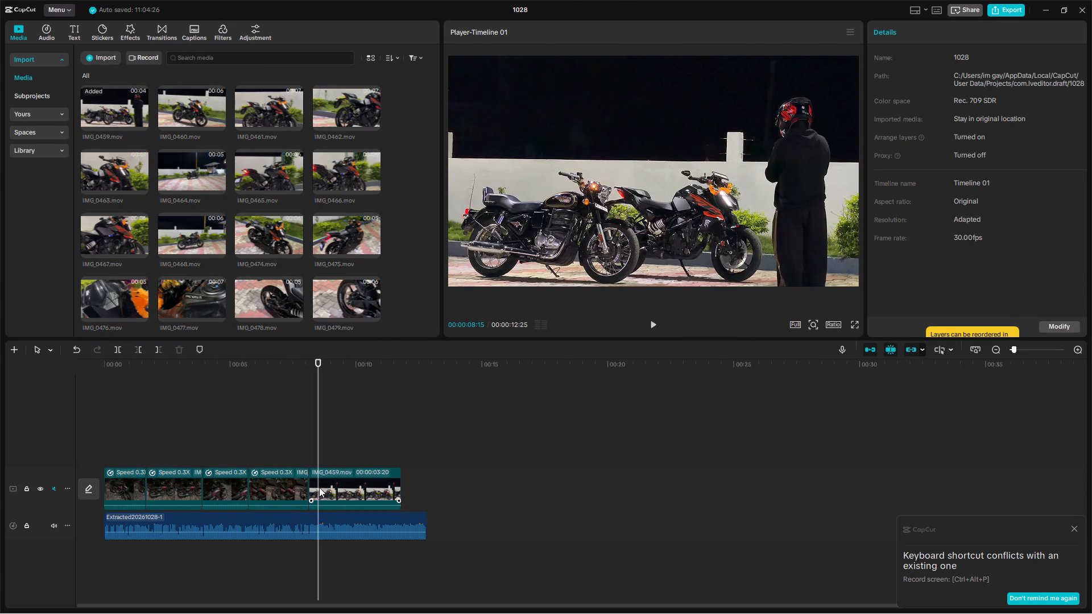
click(319, 487)
click(949, 43)
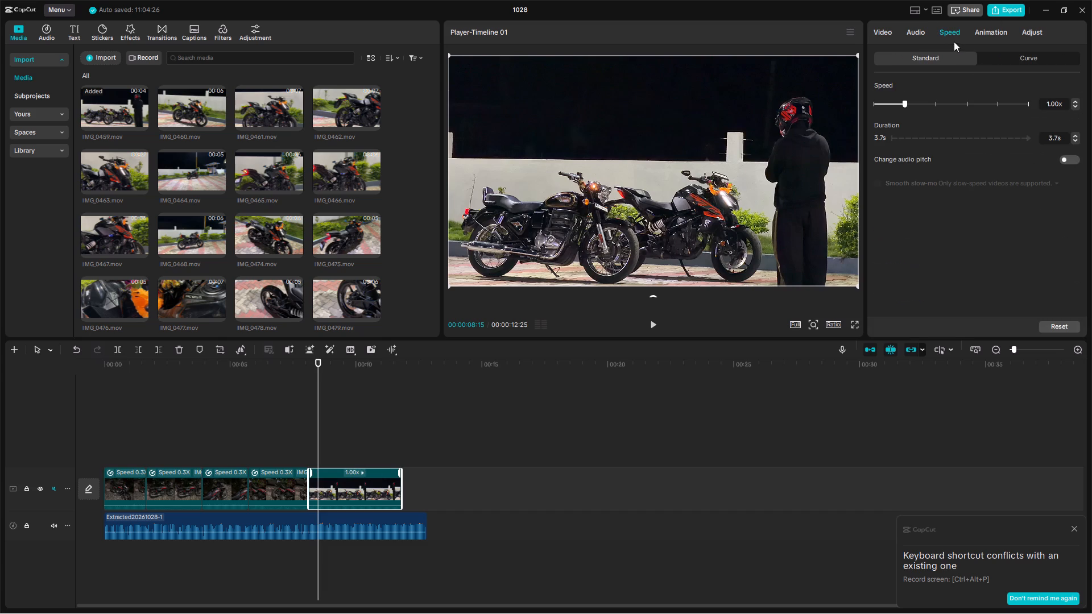
drag(1061, 102, 1032, 106)
text(0/)
key(BackSpace)
text(.35)
key(BackSpace)
key(BackSpace)
text(0.35)
key(Return)
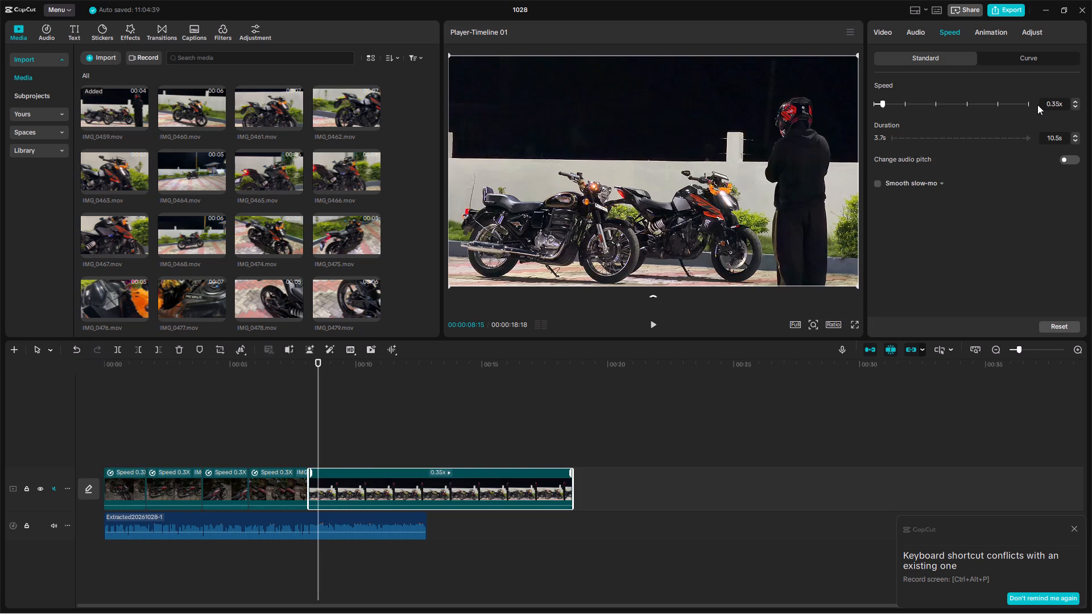
Play the cut into the slowed IMG_0459.mov, split that clip at 00:00:09:14 and delete the part after the split.
click(283, 421)
key(space)
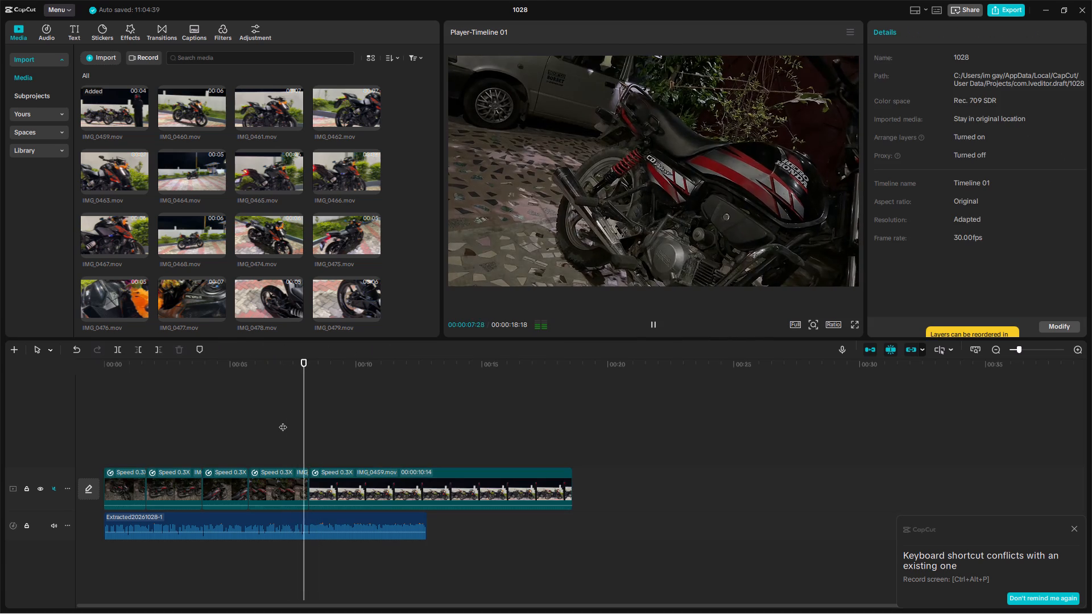
key(space)
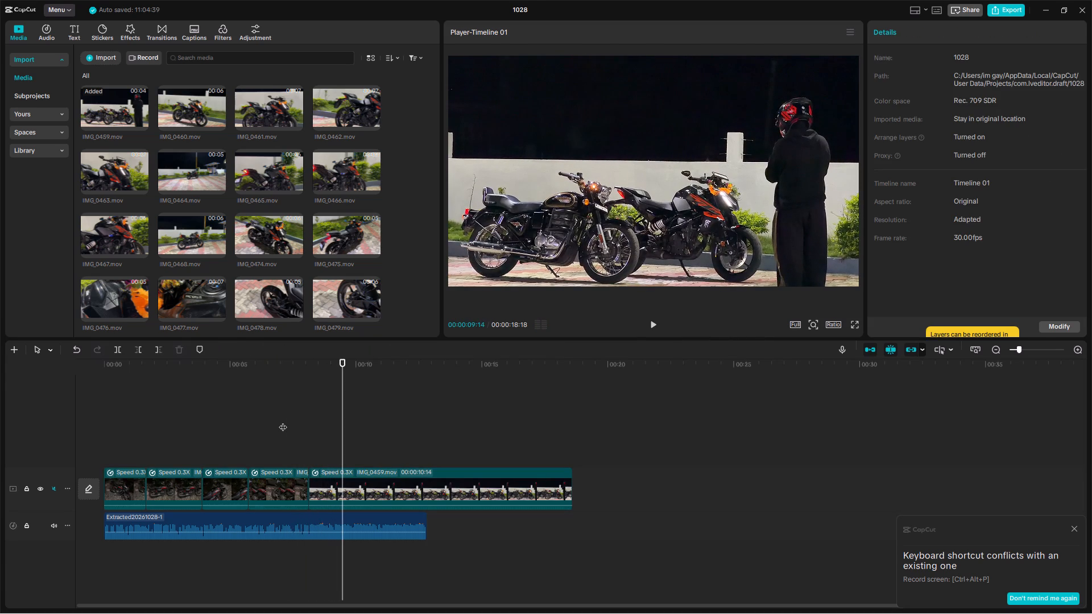
key(b)
click(345, 490)
key(a)
click(380, 491)
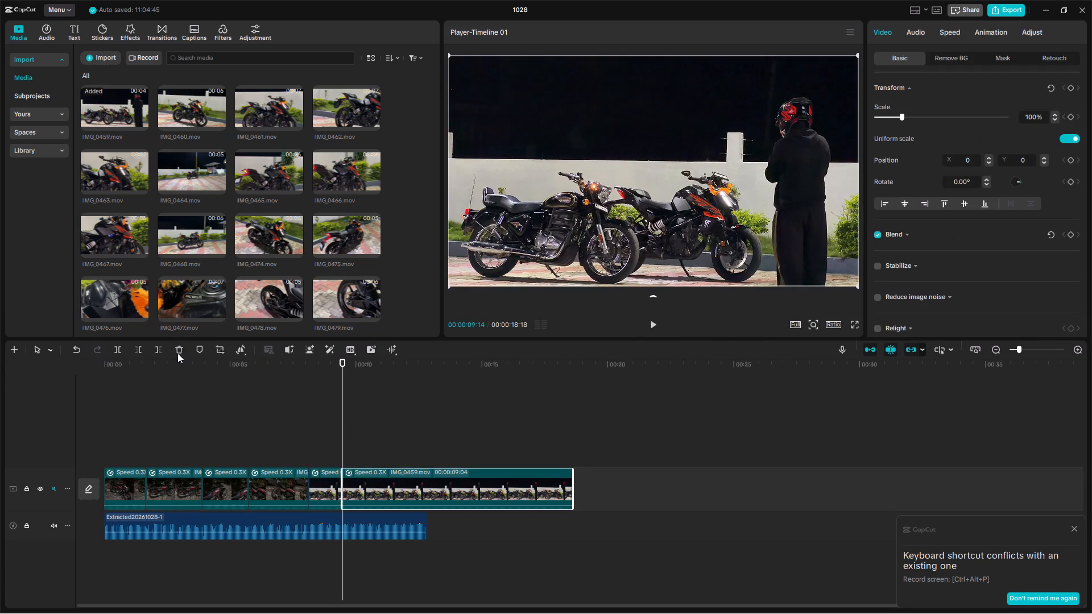
click(177, 348)
Browse the media library for the next shot, previewing IMG_0483.mov, IMG_0547.mov and IMG_0498.mov.
scroll(213, 208, up, 3)
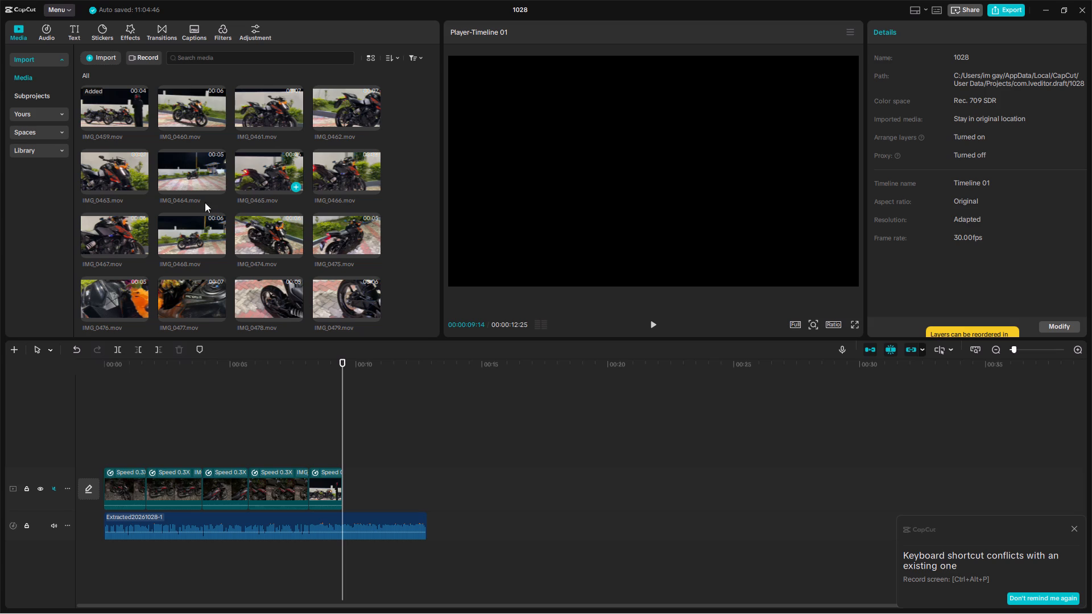
scroll(159, 247, down, 4)
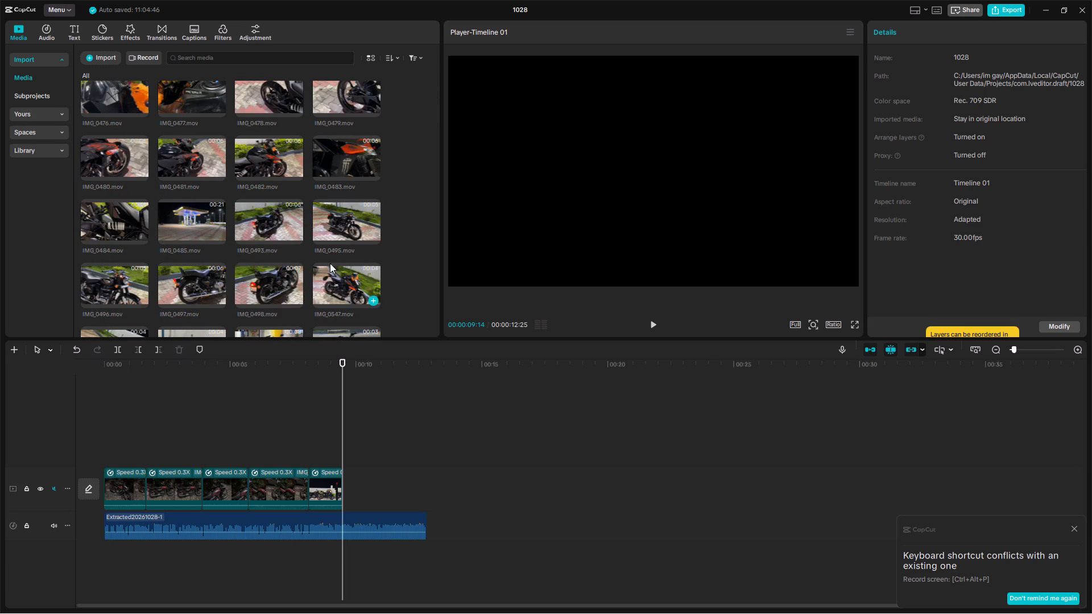
click(336, 152)
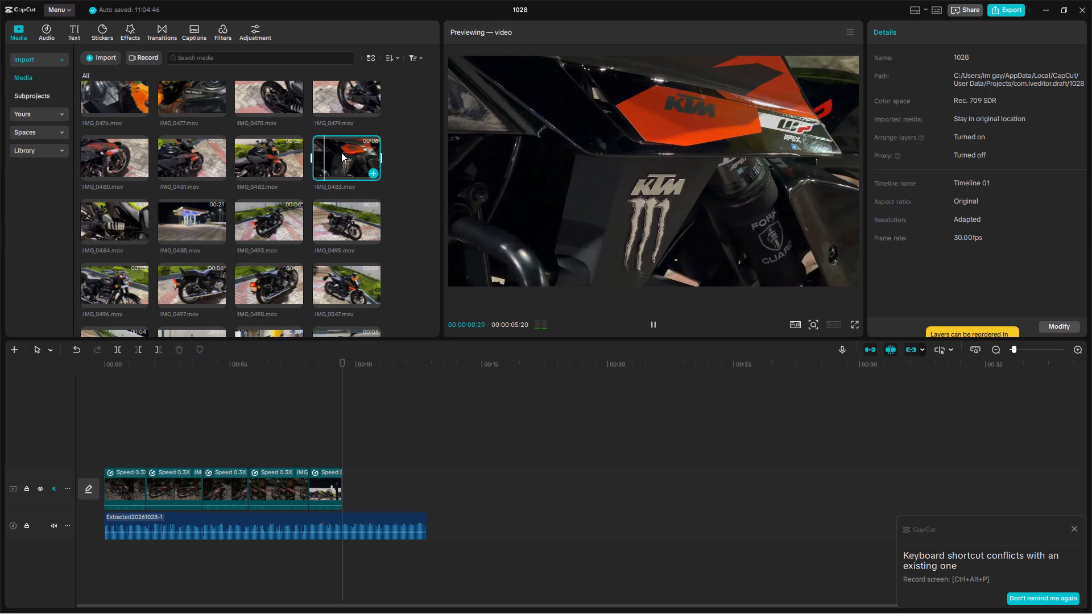
click(350, 281)
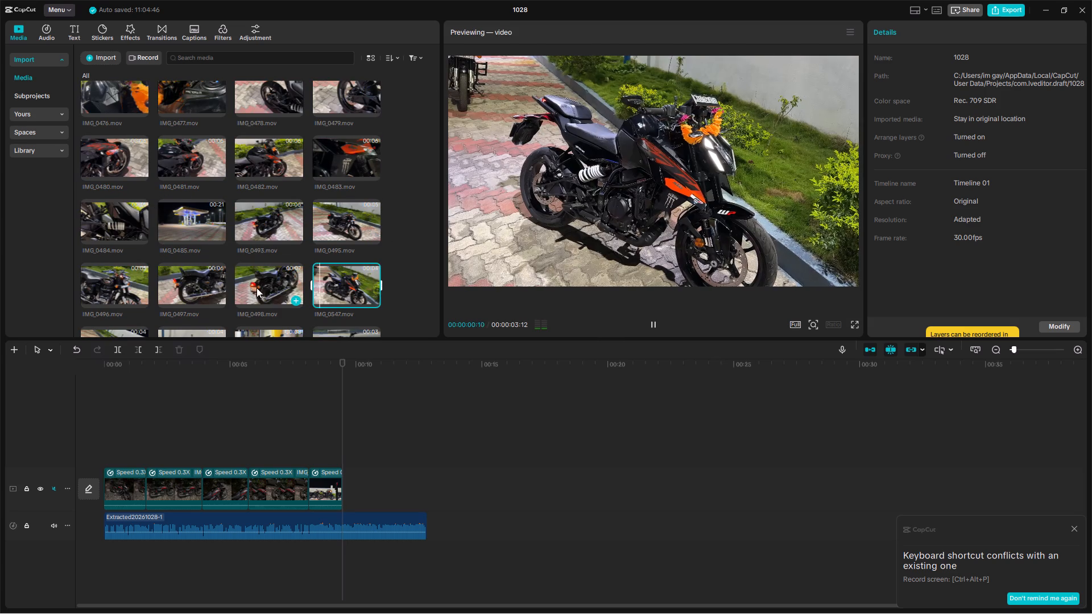
click(259, 284)
scroll(266, 279, down, 2)
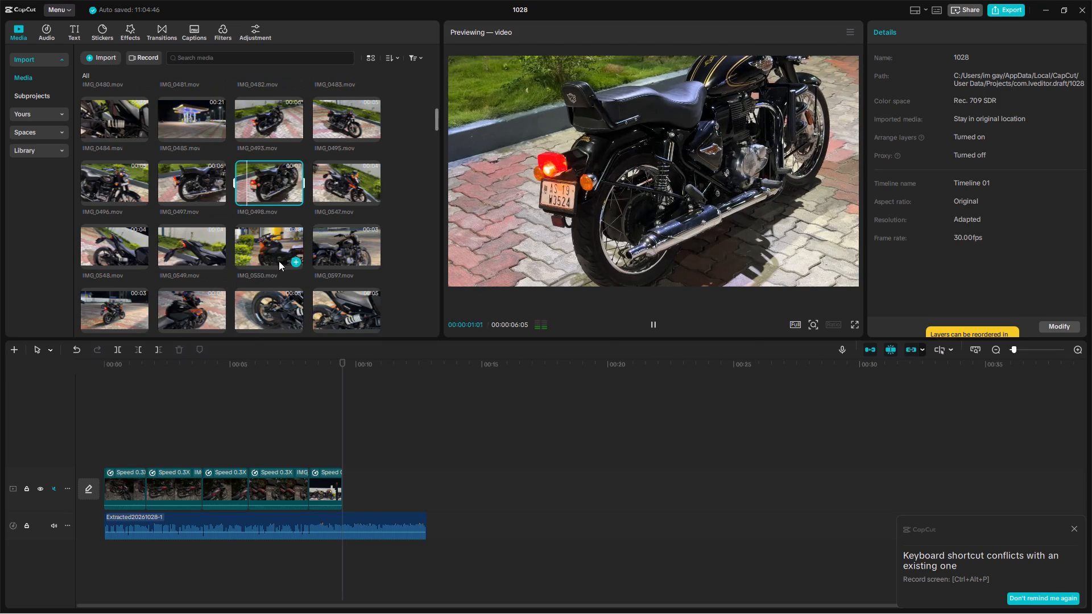
scroll(175, 258, down, 2)
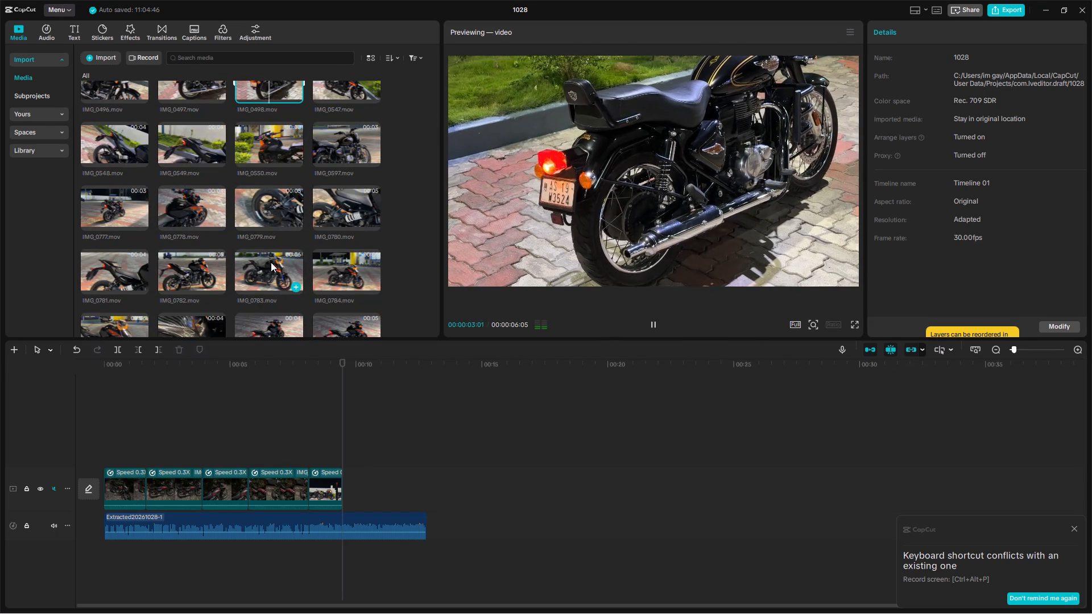
scroll(268, 262, down, 3)
scroll(313, 275, down, 1)
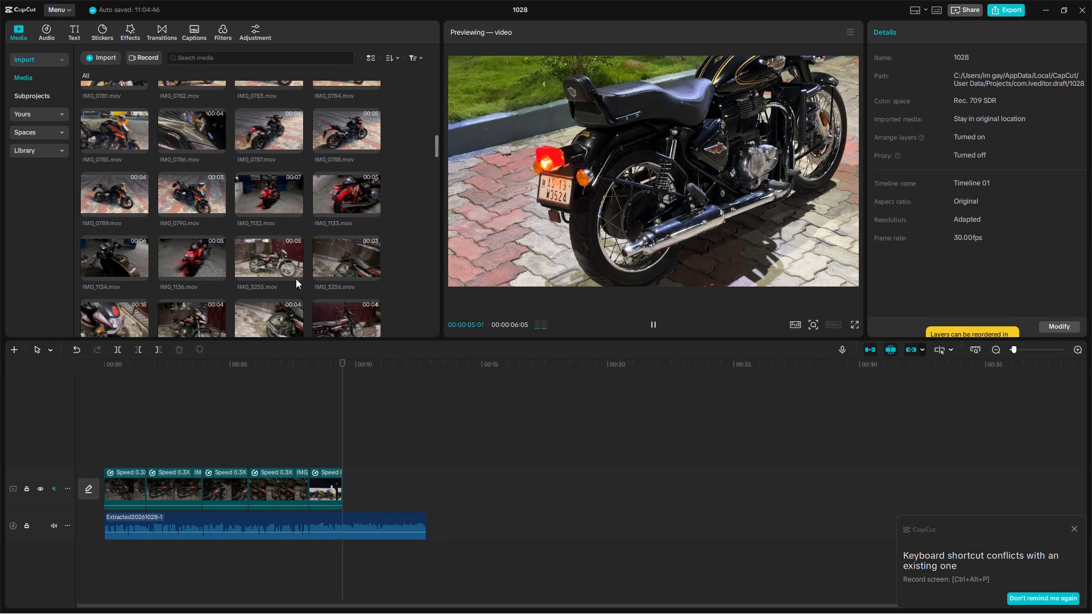
scroll(285, 279, up, 5)
scroll(154, 243, up, 3)
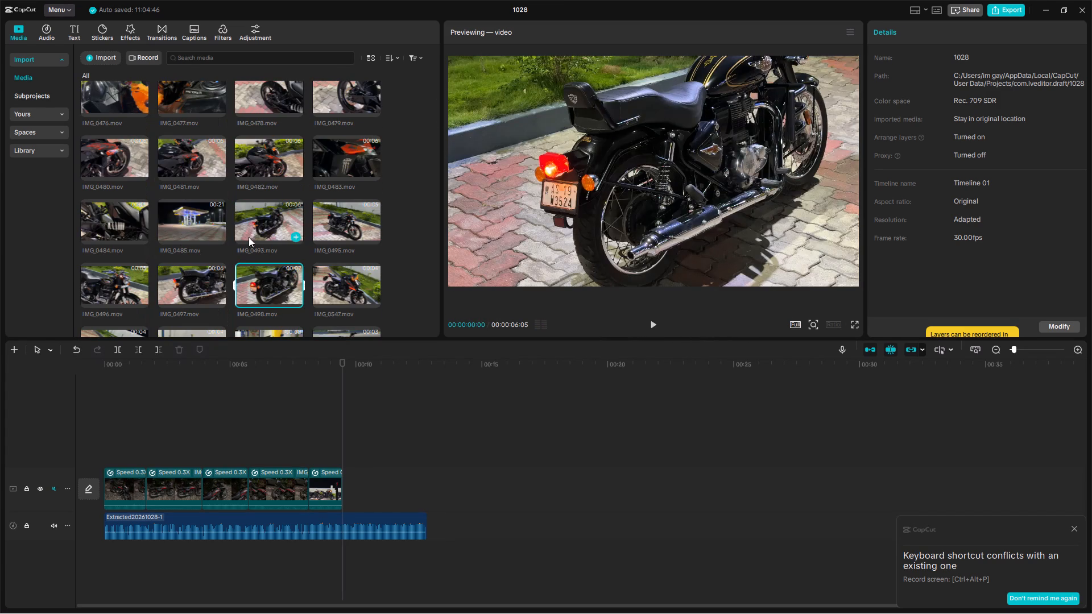
Preview IMG_0482.mov, IMG_0465.mov, IMG_0460.mov and IMG_0463.mov as candidates for the next shot.
click(264, 157)
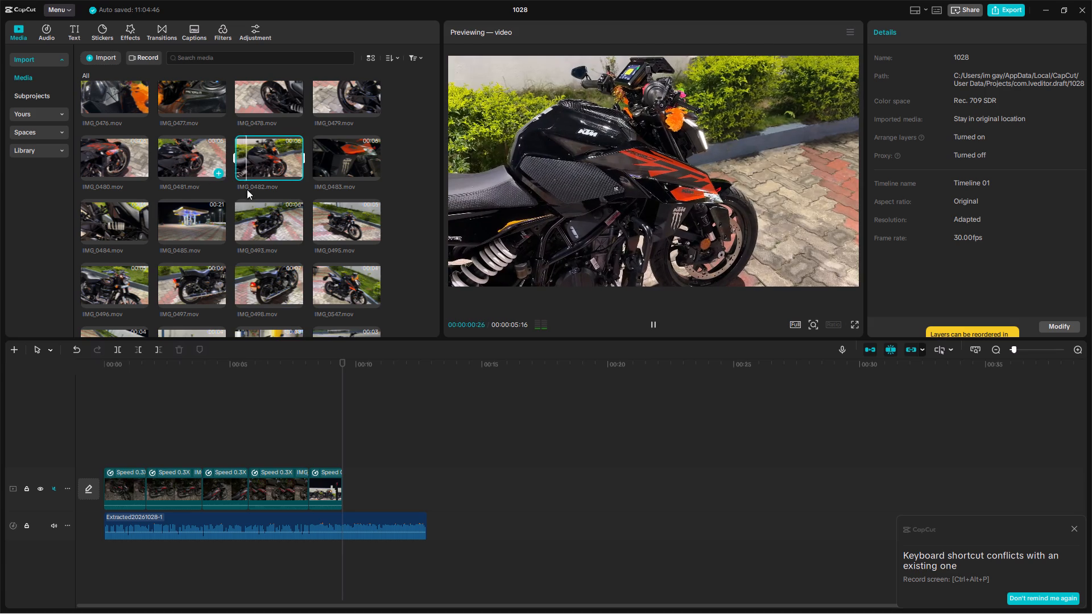
scroll(278, 199, up, 4)
click(266, 180)
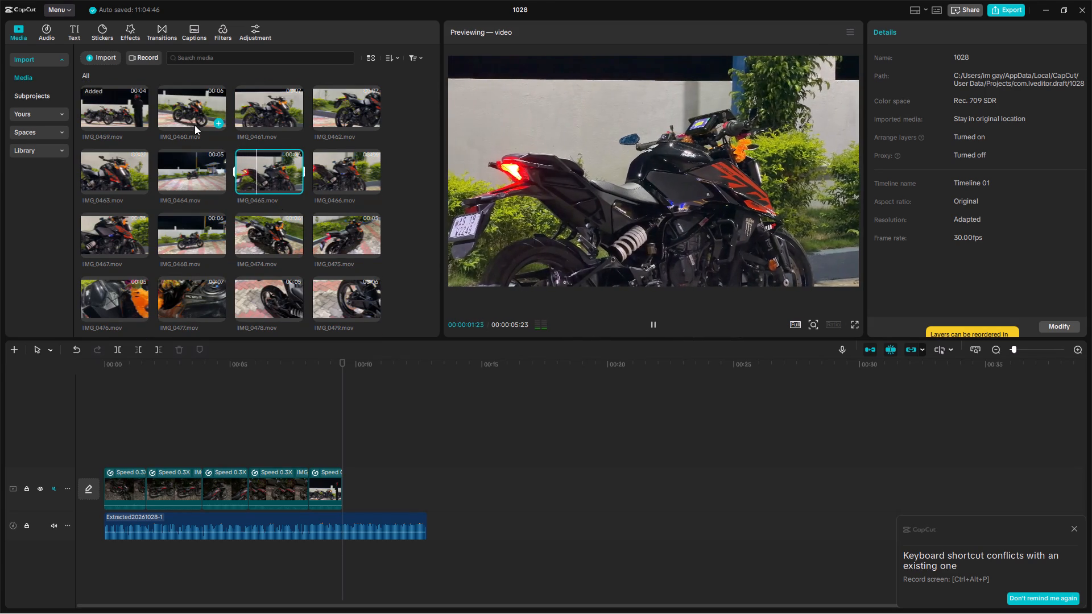
click(195, 120)
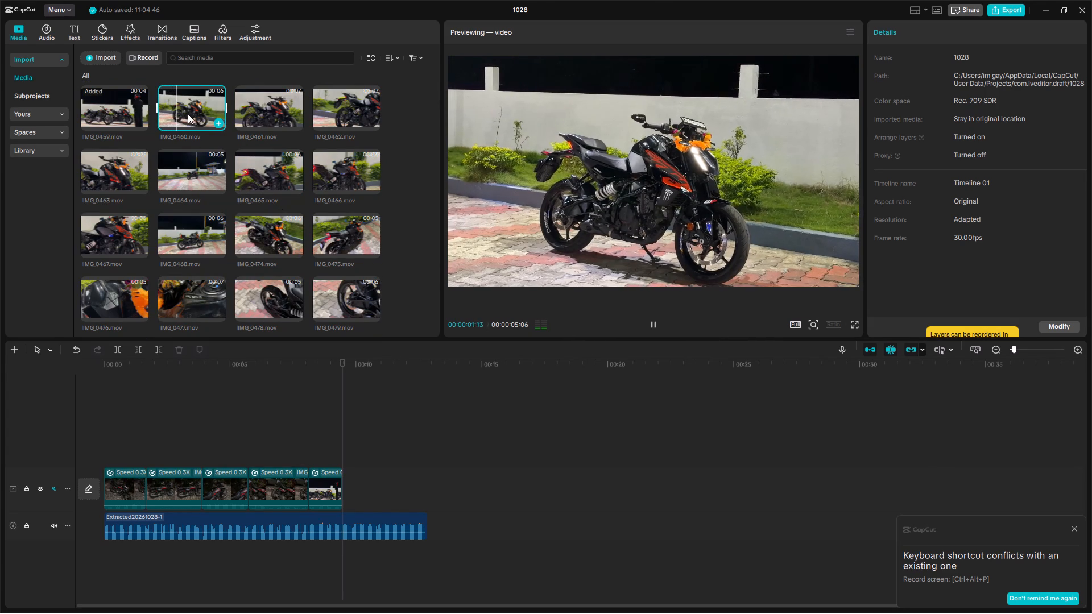
click(104, 167)
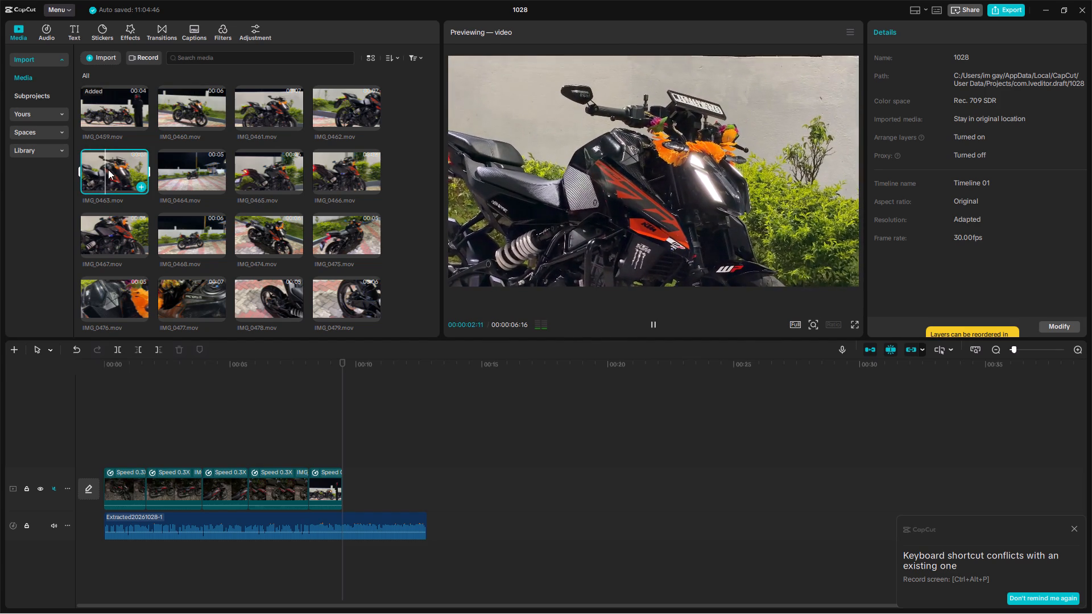
Browse further through the media library to the late night-time clips and preview IMG_9529.mov.
scroll(207, 236, down, 4)
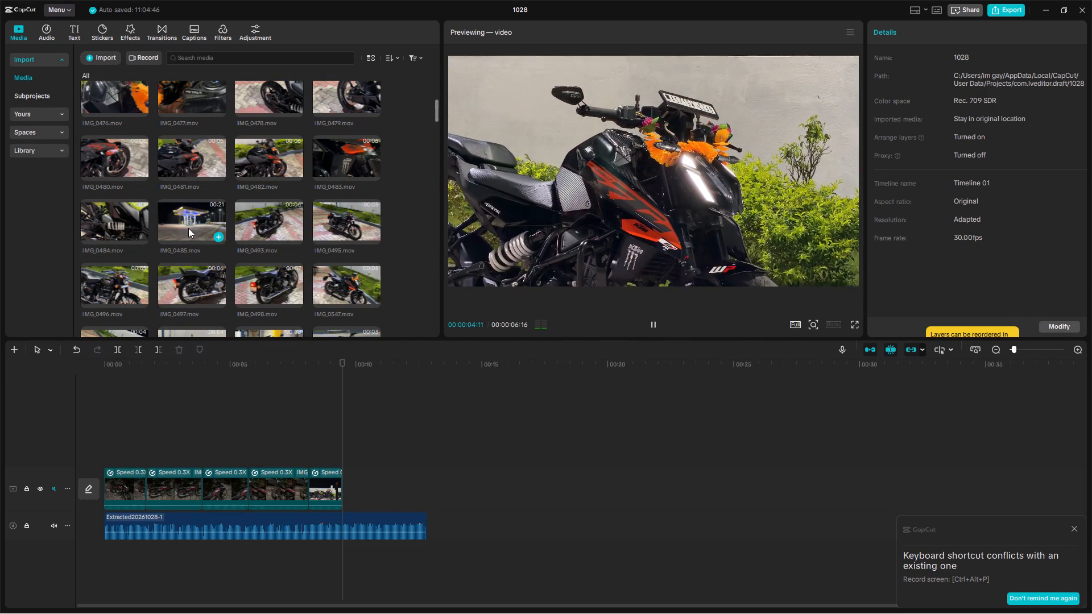
click(356, 287)
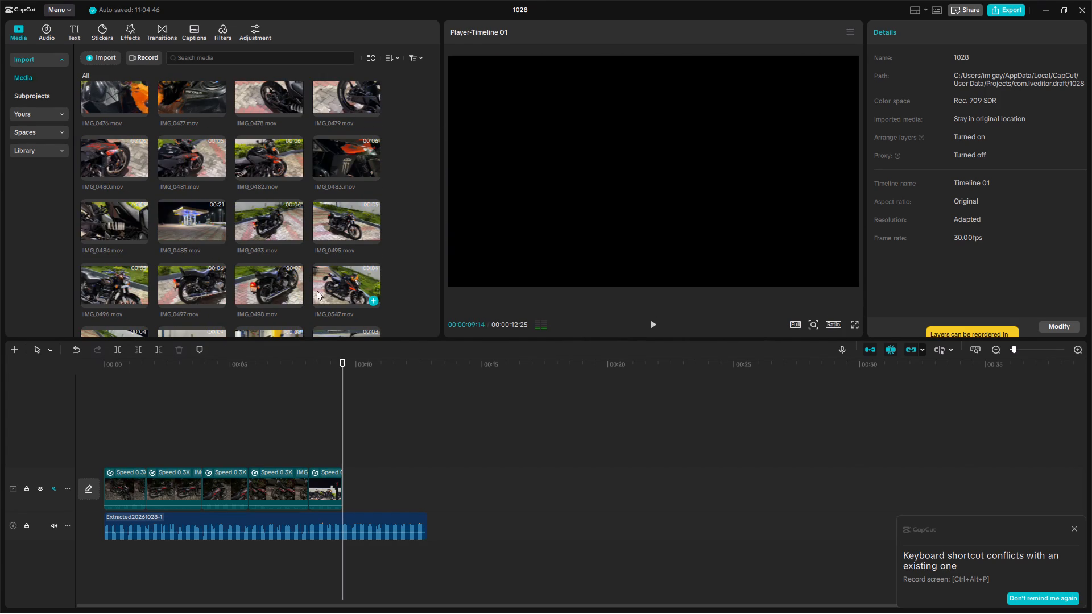
scroll(258, 285, down, 2)
scroll(194, 267, down, 2)
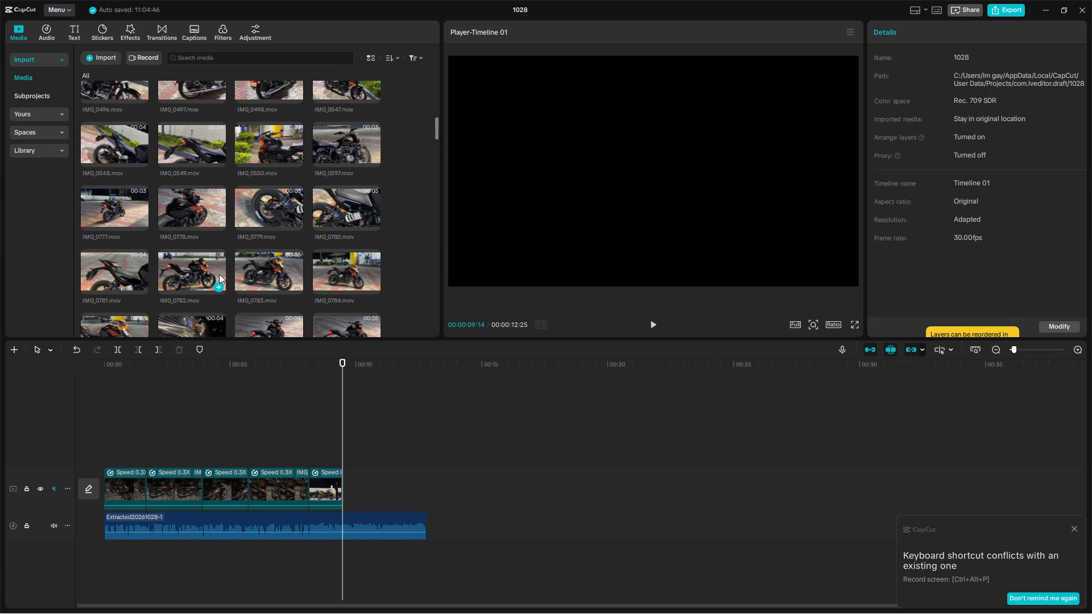
scroll(217, 281, down, 8)
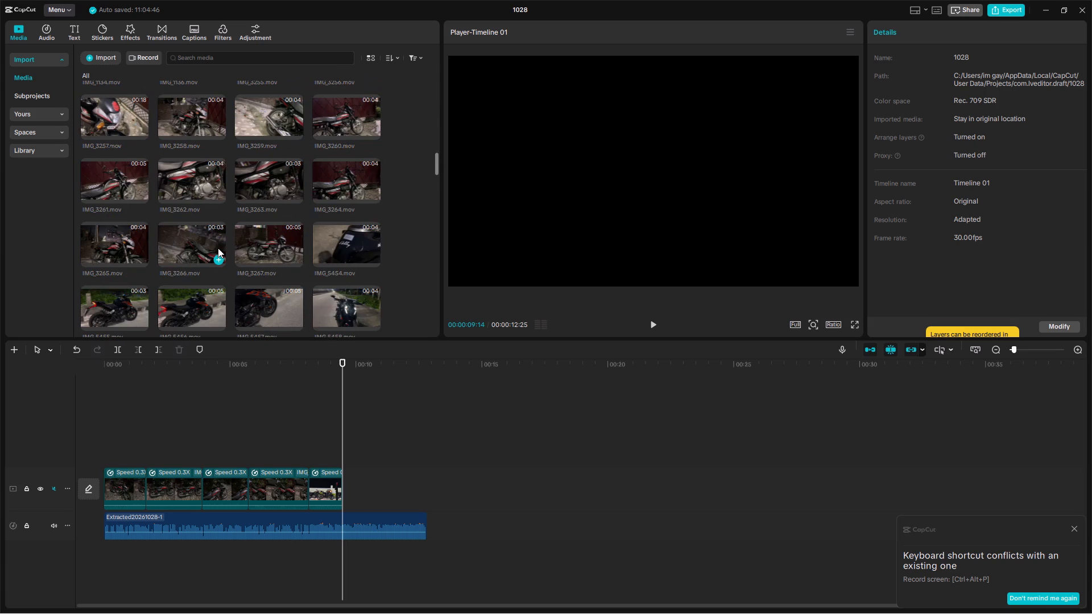
scroll(218, 248, down, 20)
scroll(218, 248, down, 3)
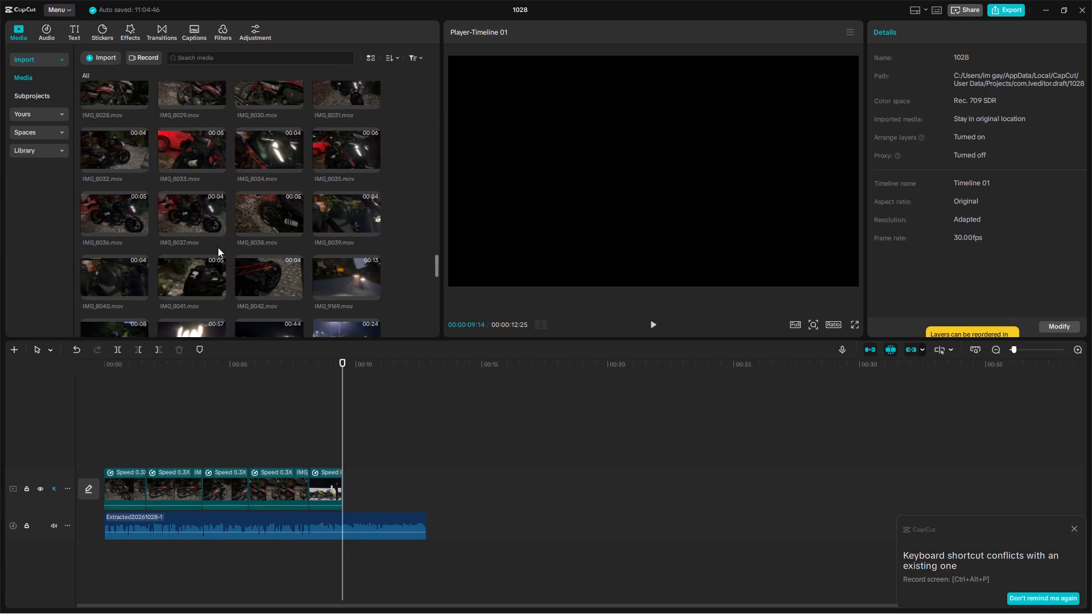
scroll(218, 247, down, 6)
click(264, 299)
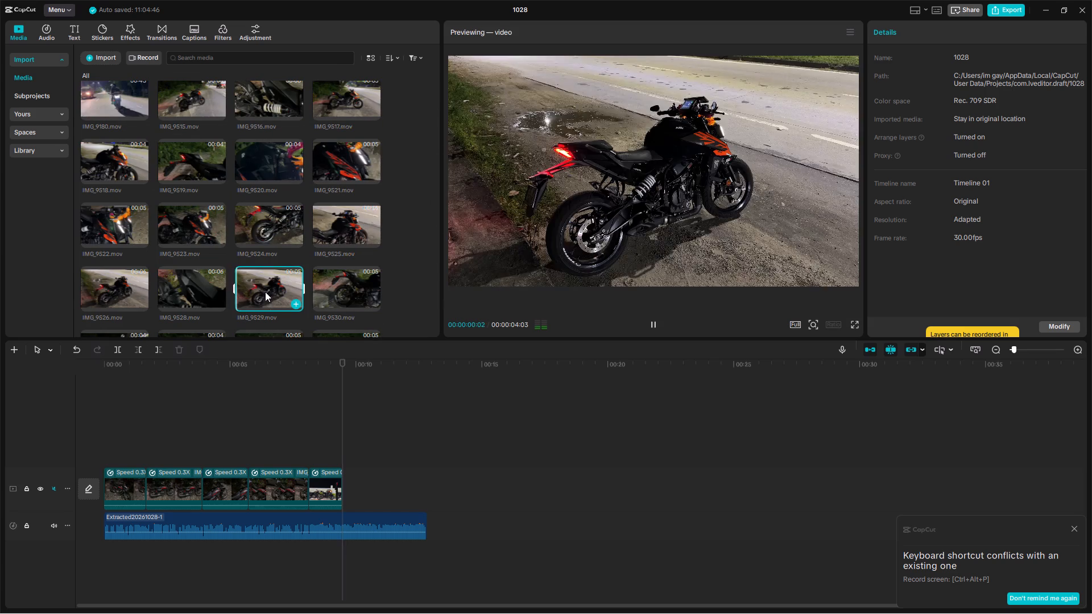
Go back through the earlier library clips, preview IMG_0547.mov again and look over the first clips.
scroll(266, 290, up, 20)
scroll(266, 290, up, 19)
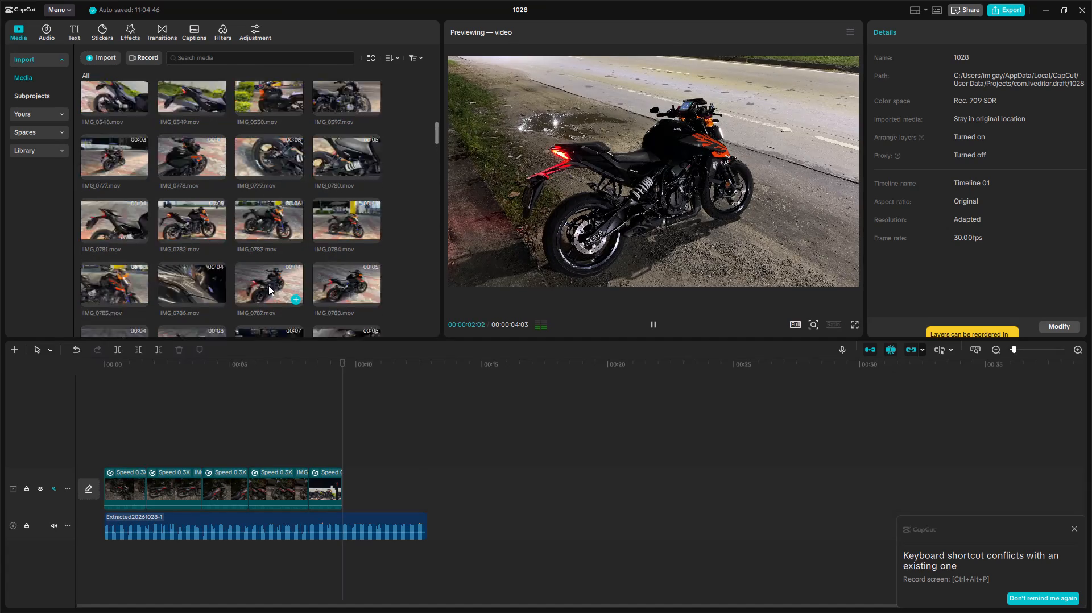
scroll(268, 285, up, 2)
scroll(271, 282, down, 2)
click(344, 193)
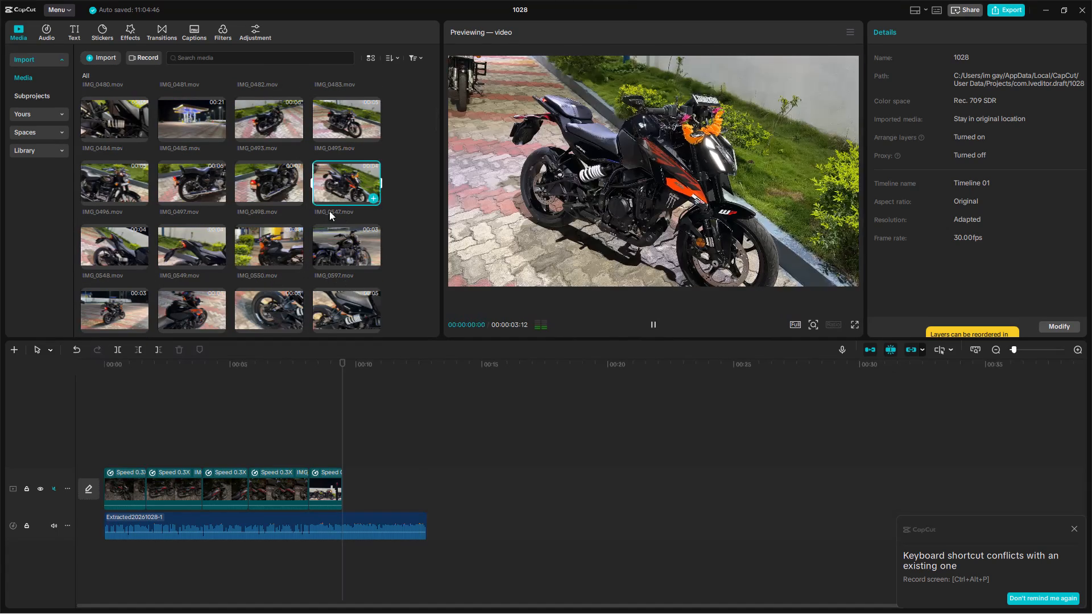
scroll(235, 193, up, 3)
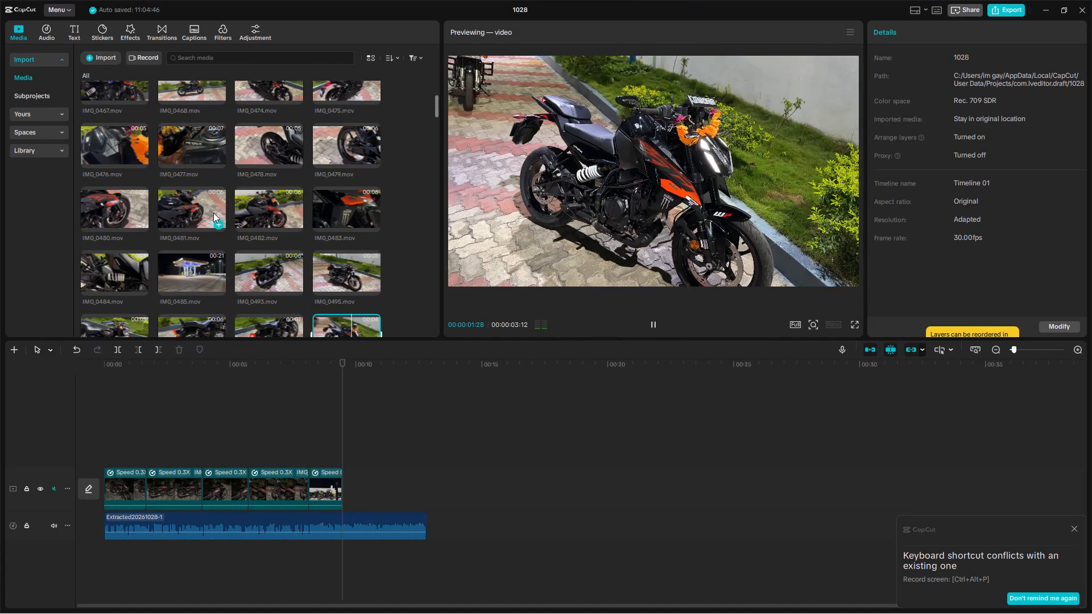
scroll(234, 216, up, 2)
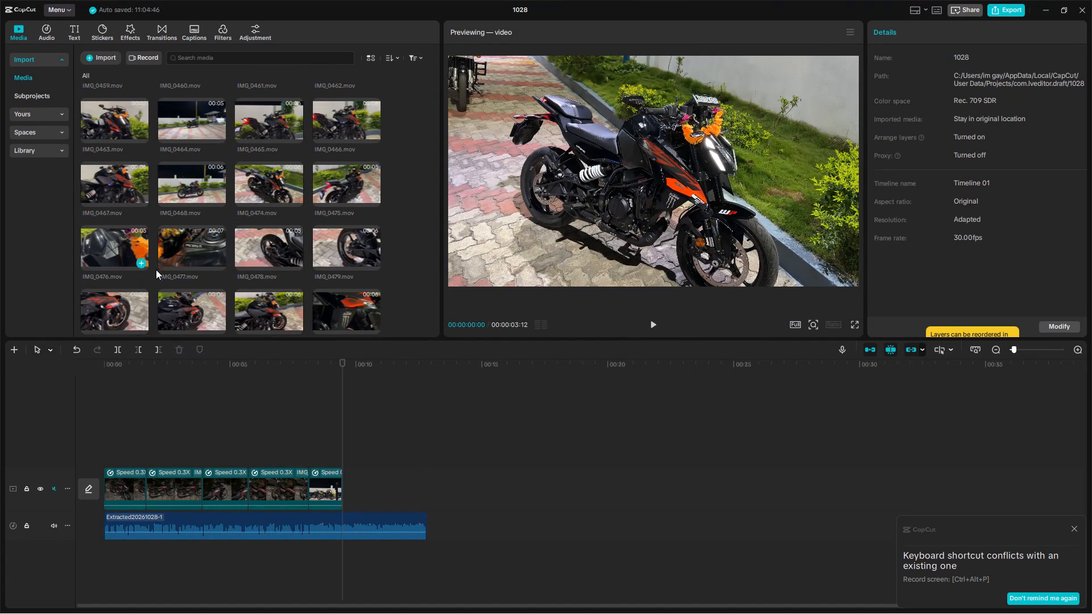
scroll(174, 267, up, 5)
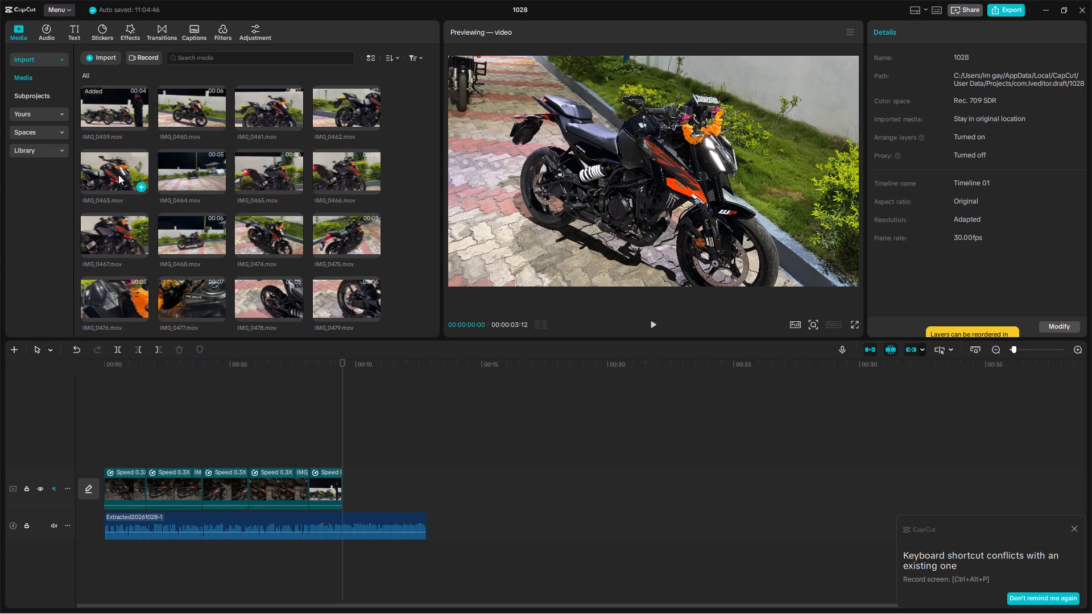
Preview IMG_0474.mov, append it after IMG_0459.mov on the main track and play back the transition.
scroll(168, 183, down, 1)
click(253, 176)
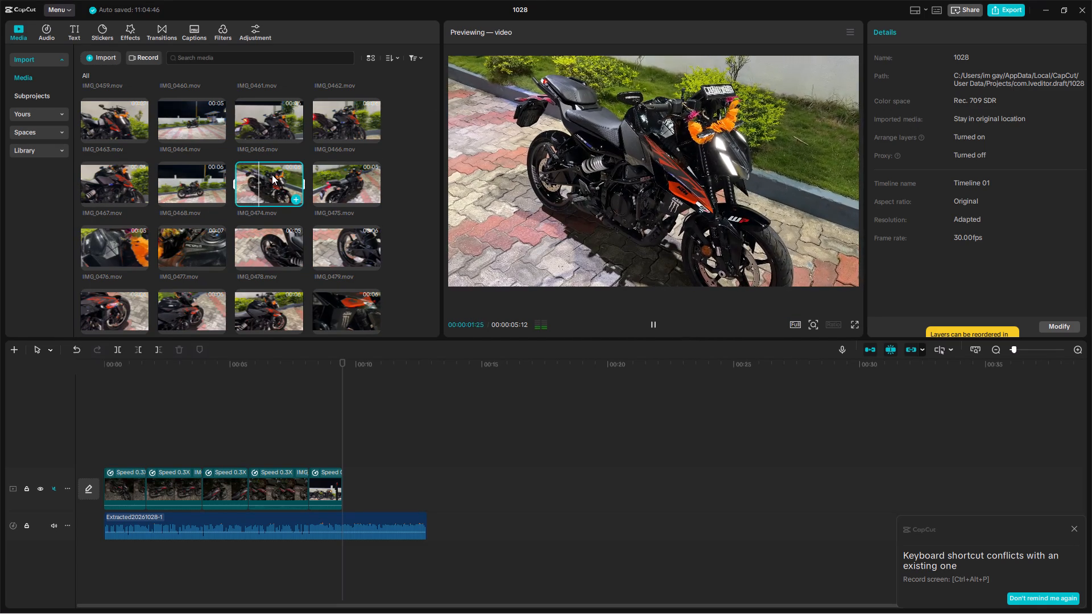
drag(272, 175, 354, 488)
click(311, 447)
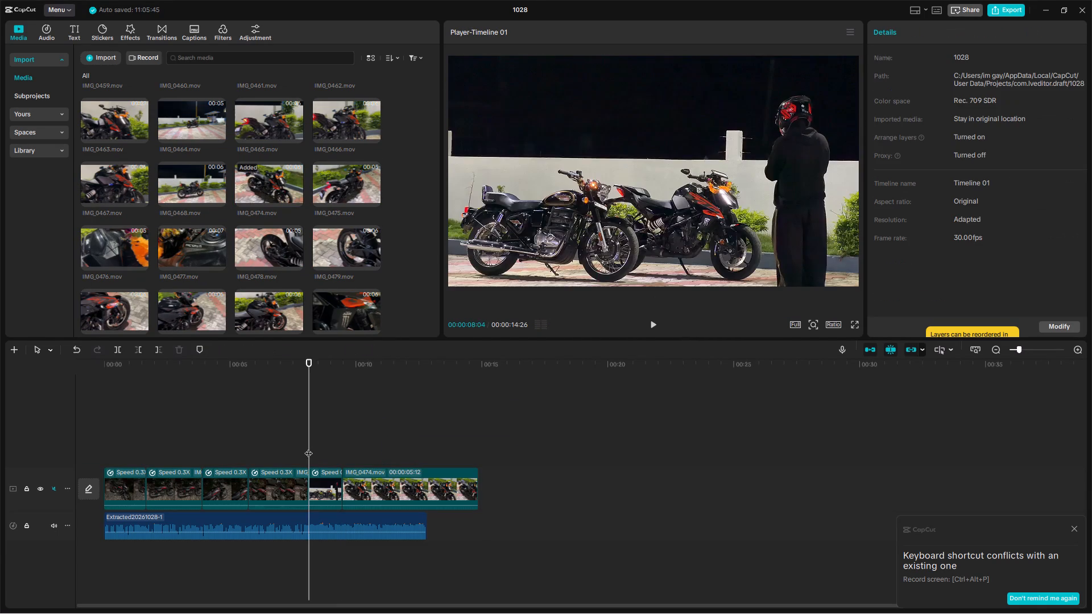
key(space)
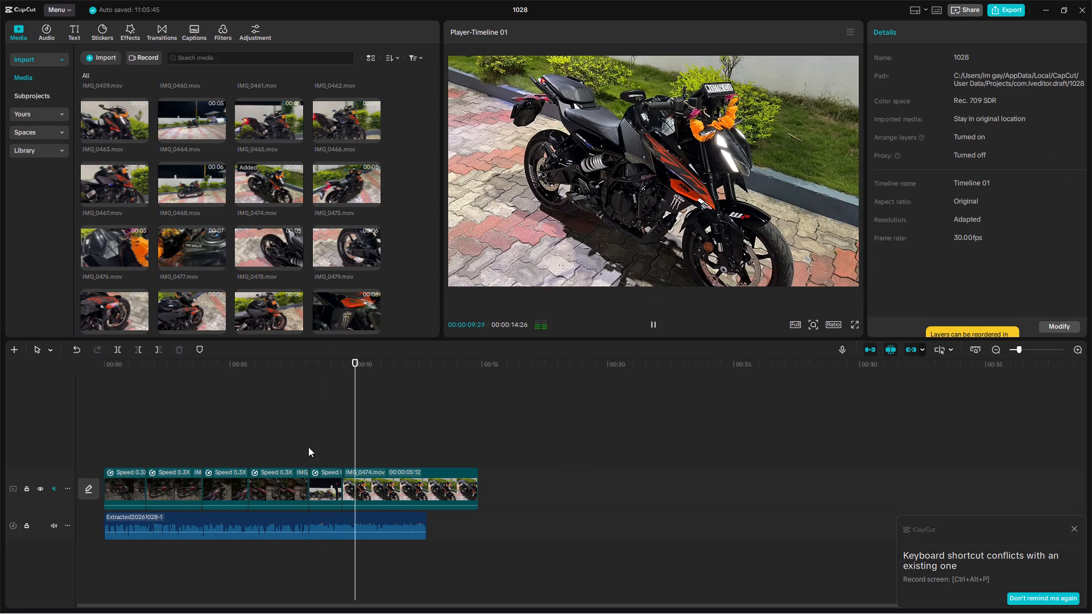
key(space)
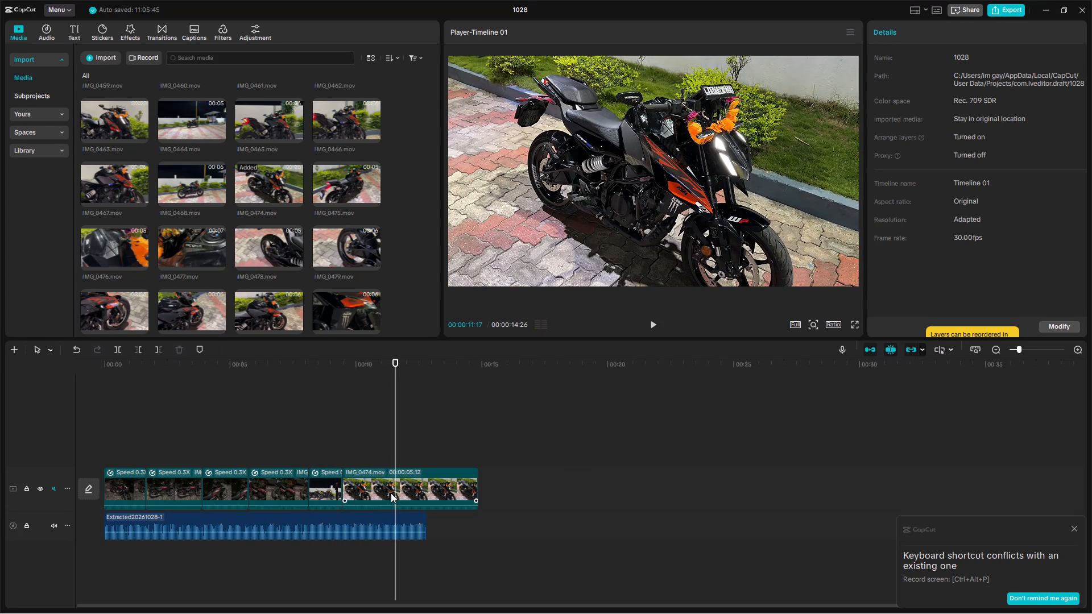
Set the playback speed of the IMG_0474.mov clip on the main track to 0.35x.
click(391, 484)
click(952, 27)
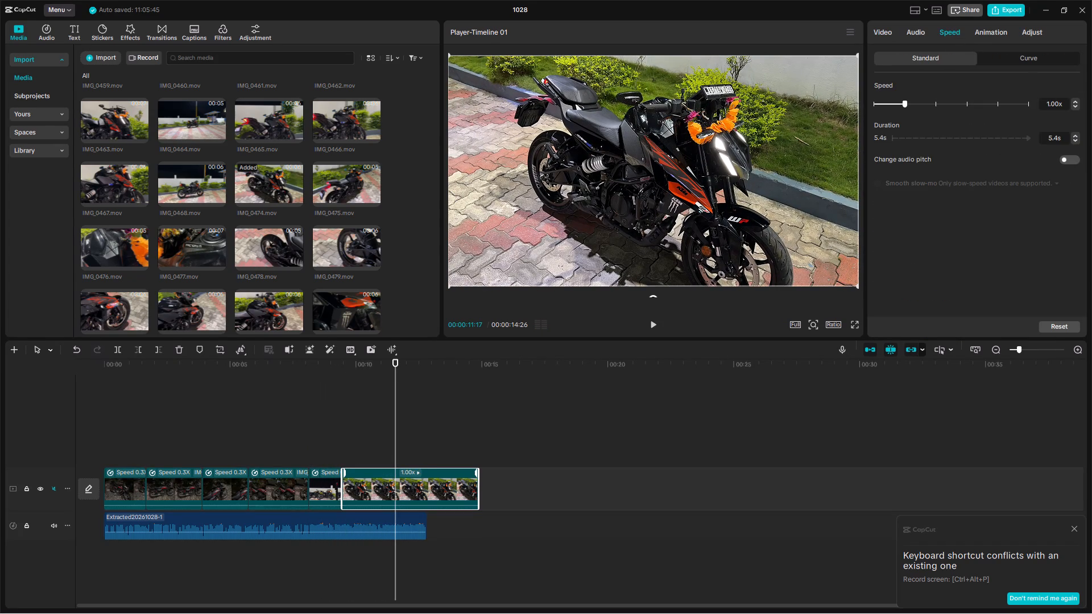
drag(1061, 103, 1029, 103)
text(0.35)
key(Return)
Trim the start of IMG_0474.mov so the clip lasts about 00:00:08:19, and play back the transition into it.
drag(396, 422, 486, 443)
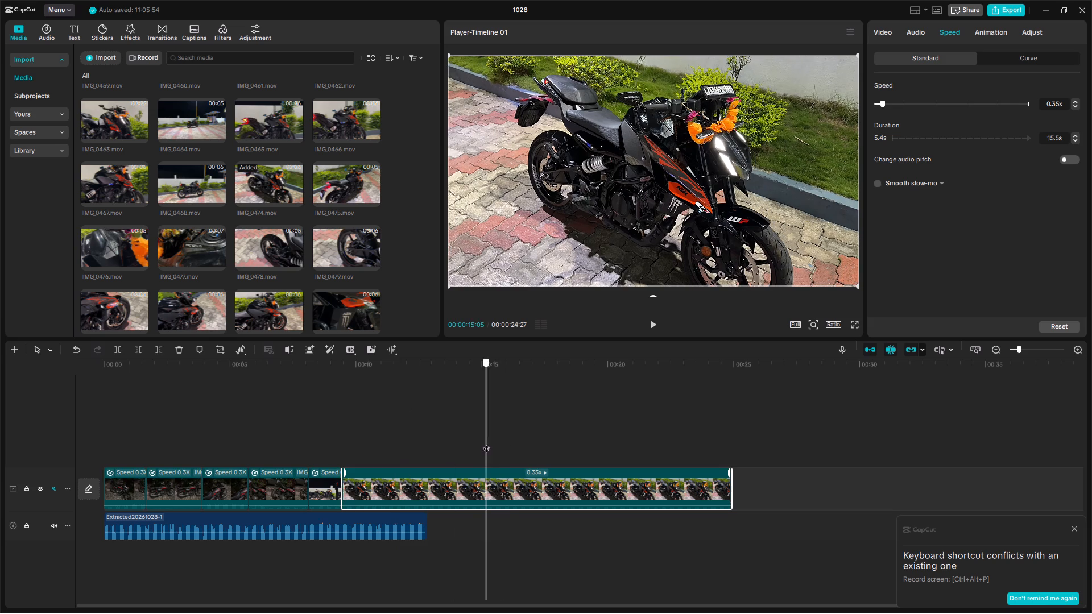
drag(486, 443, 514, 467)
drag(340, 487, 519, 495)
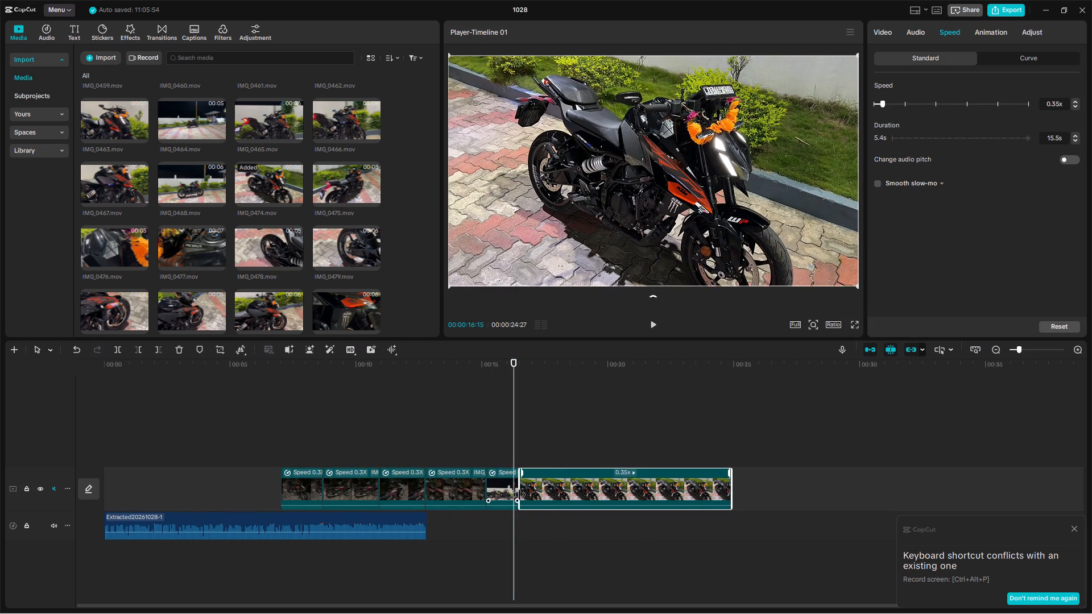
drag(519, 495, 510, 493)
click(284, 457)
key(space)
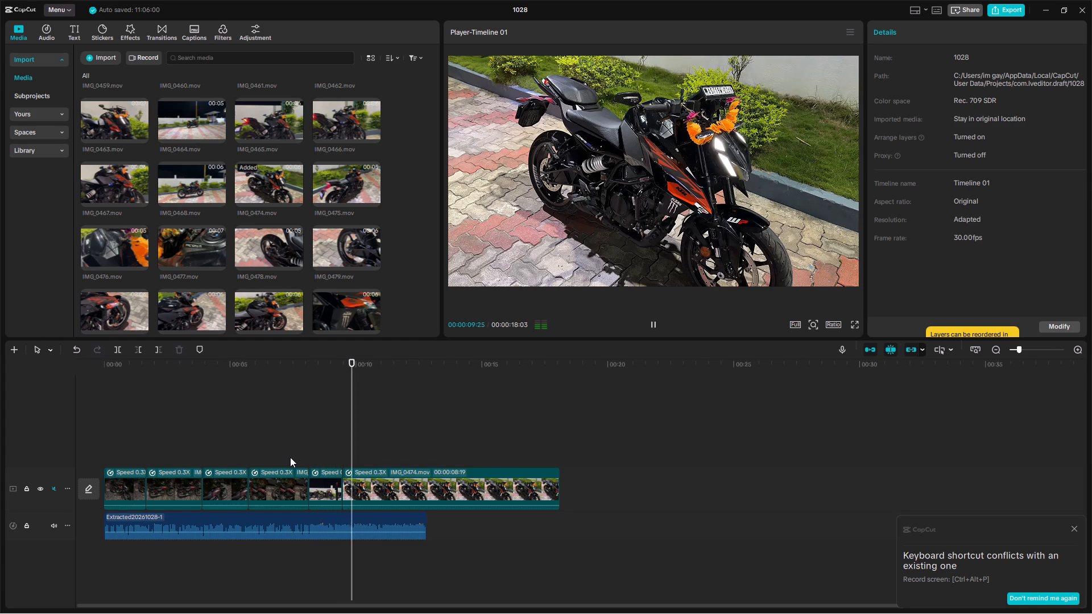
key(space)
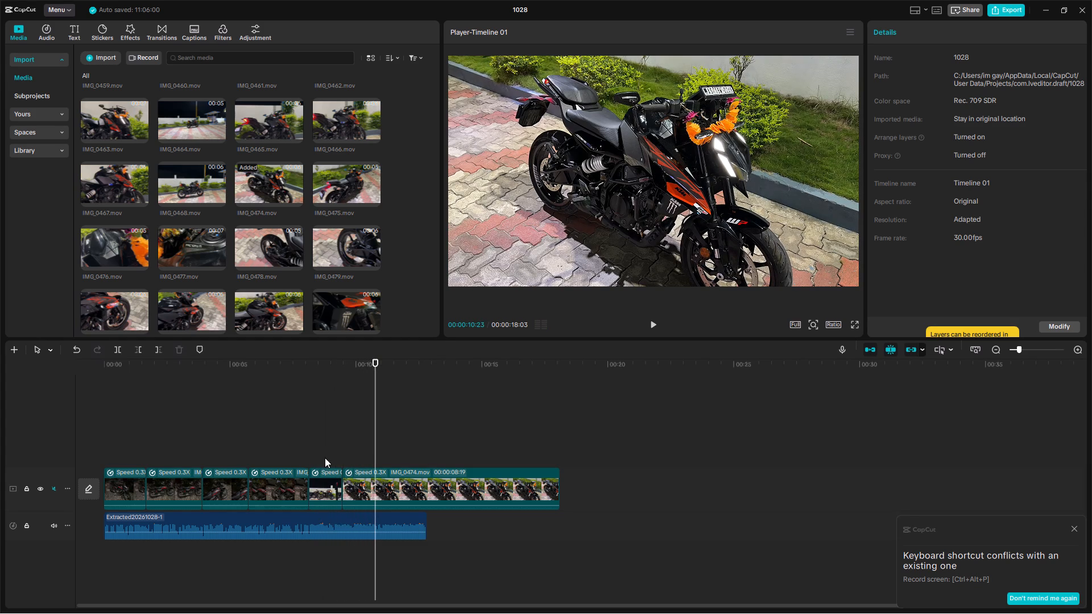
Play back IMG_0459.mov and trim its end to about 00:00:09:06 on the timeline.
click(292, 455)
key(space)
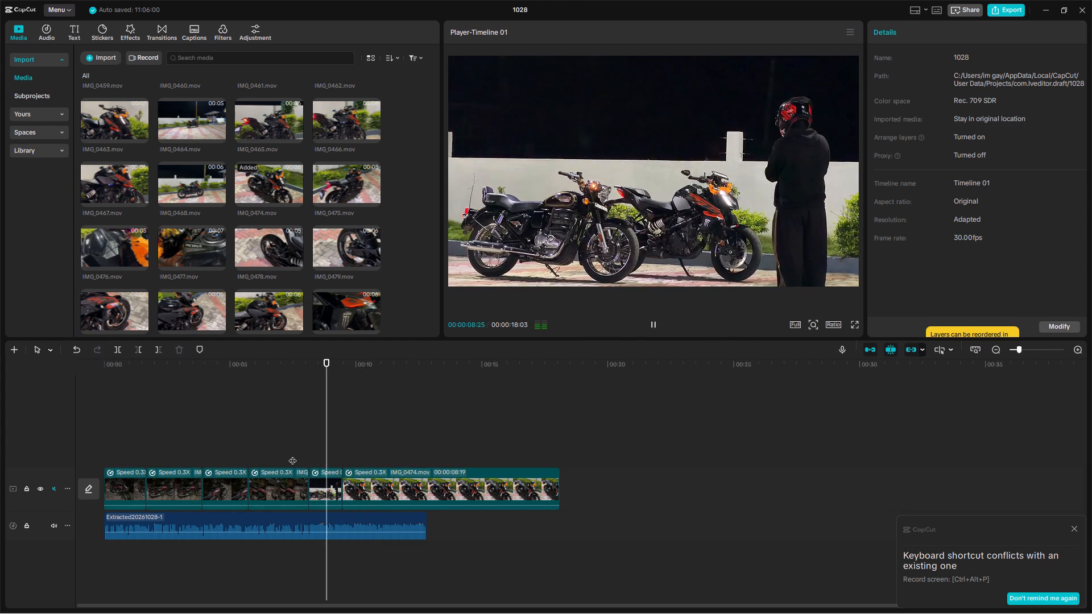
key(space)
click(334, 488)
click(346, 487)
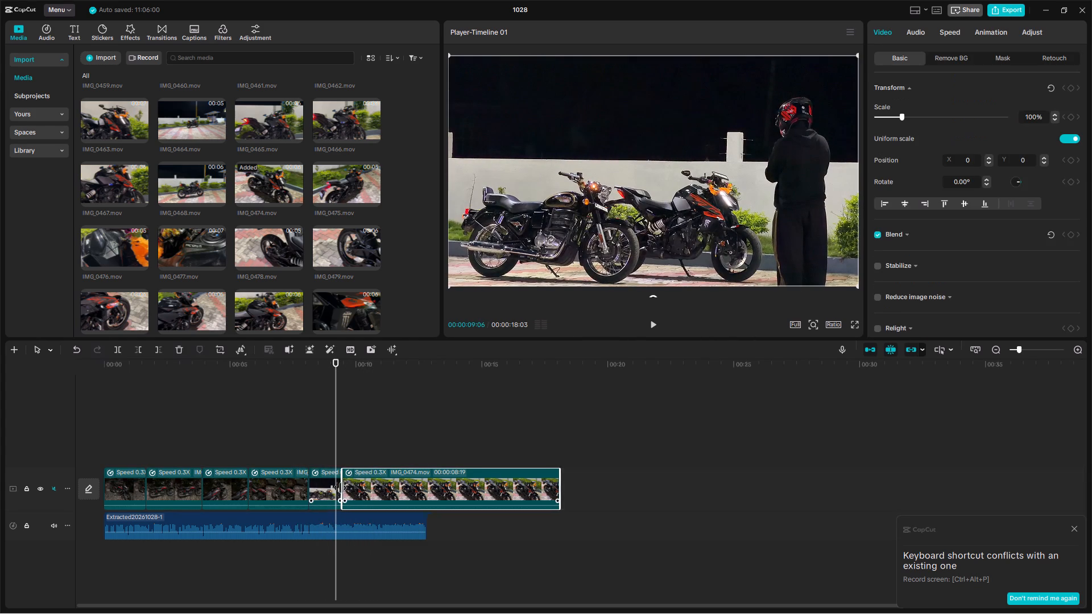
click(338, 488)
drag(341, 487, 334, 488)
Play back to find the cut point, split IMG_0474.mov at 00:00:10:06 and delete the part after the cut.
click(327, 454)
key(space)
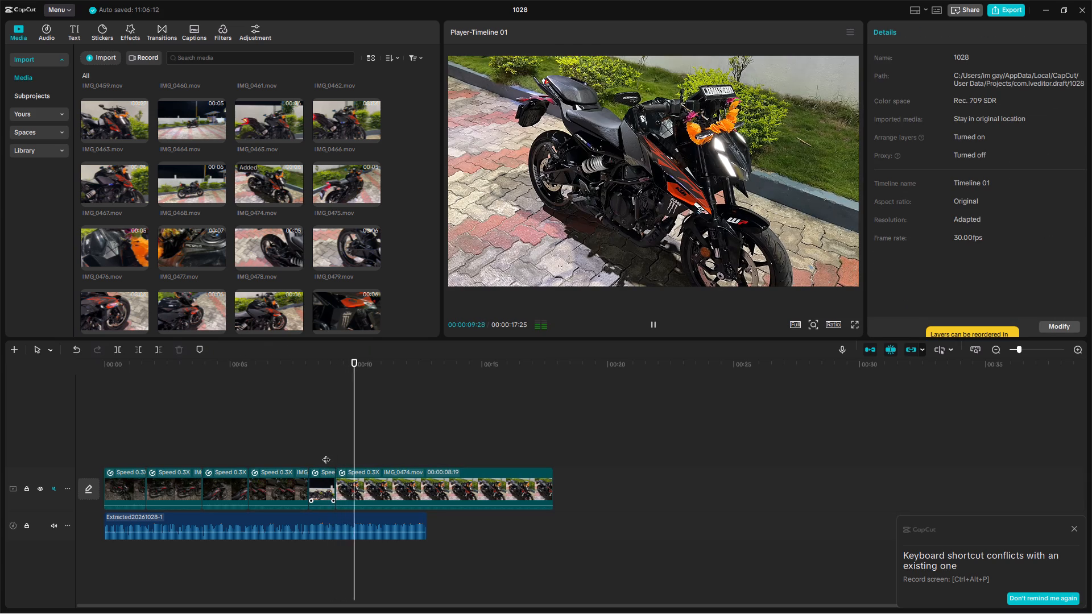
key(space)
key(b)
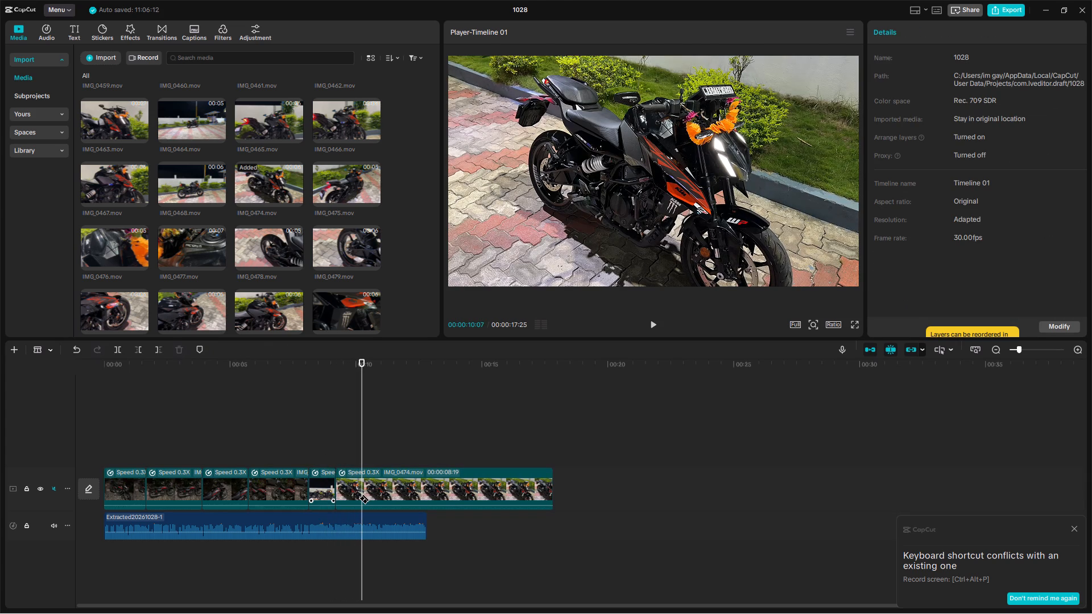
key(Left)
click(364, 493)
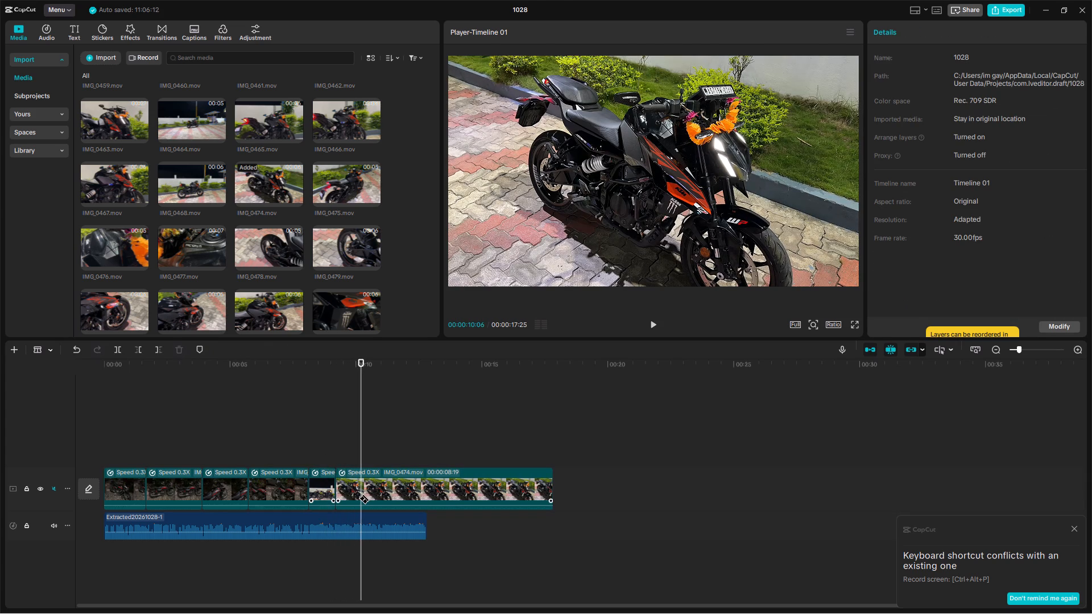
click(361, 489)
key(a)
click(383, 489)
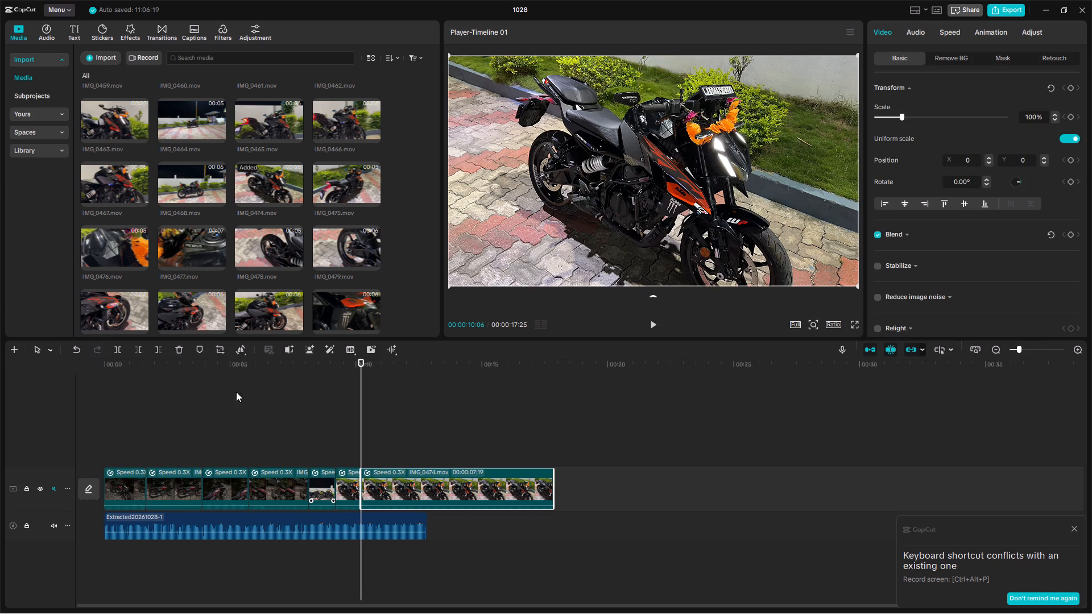
click(179, 350)
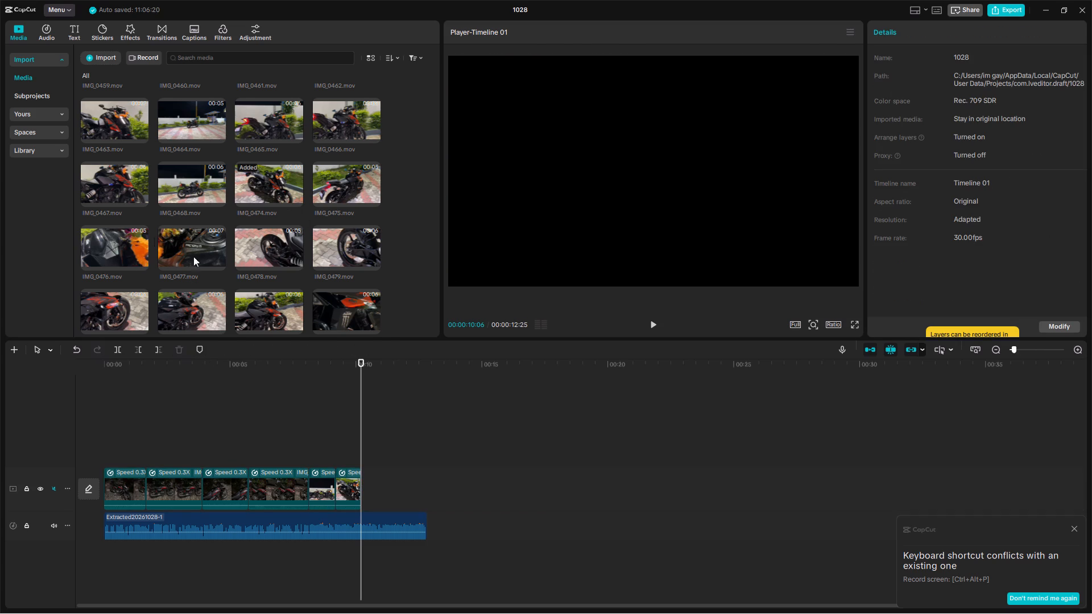
Preview IMG_0493.mov and IMG_0495.mov, append IMG_0495.mov after IMG_0474.mov on the main track and play it back.
scroll(165, 250, down, 1)
scroll(260, 308, down, 2)
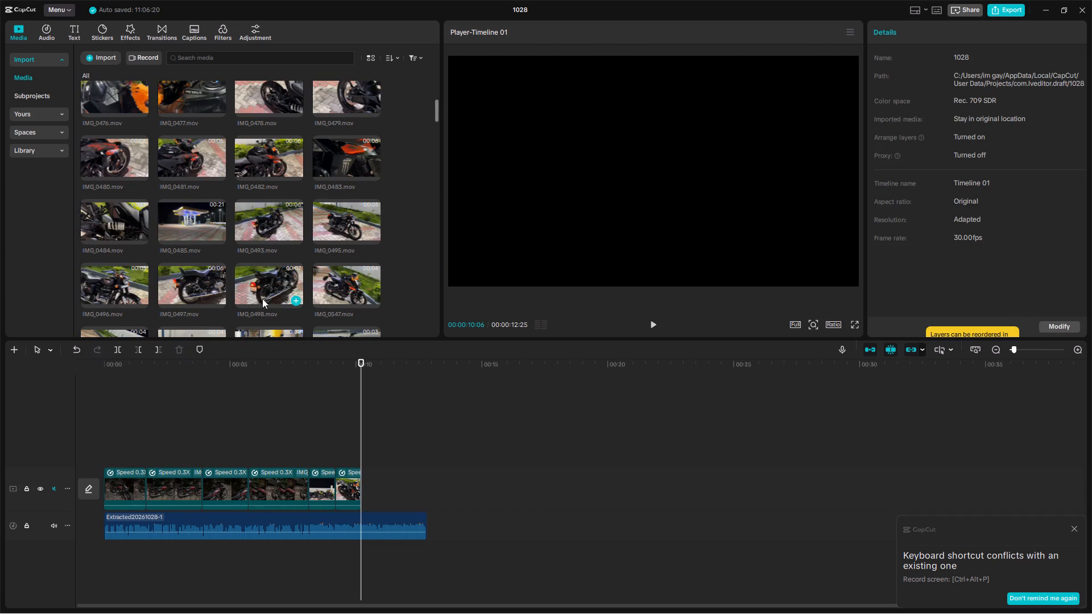
click(264, 222)
click(344, 219)
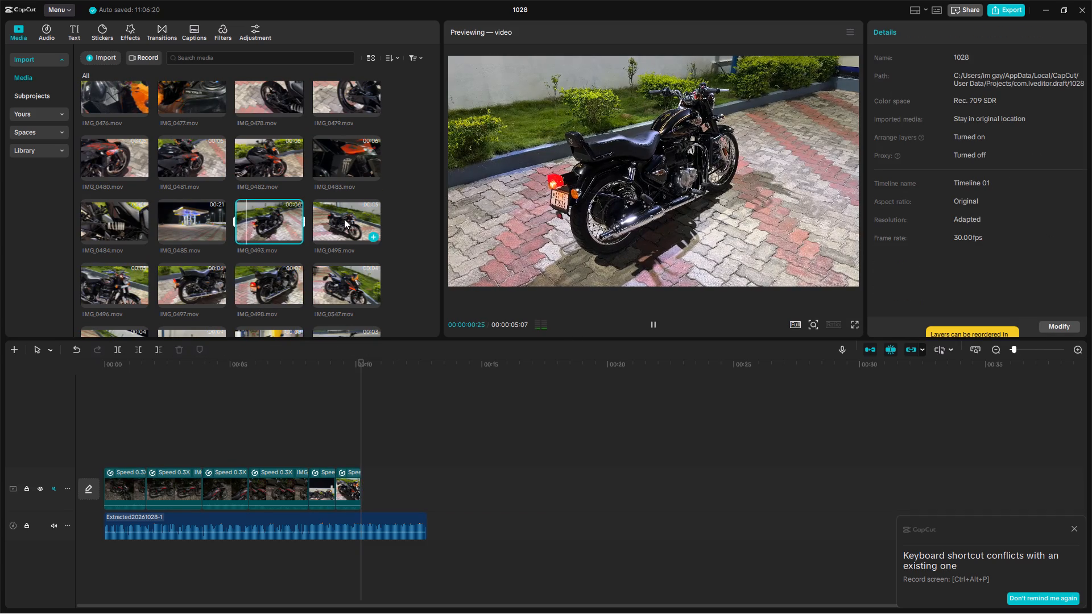
drag(338, 221, 378, 483)
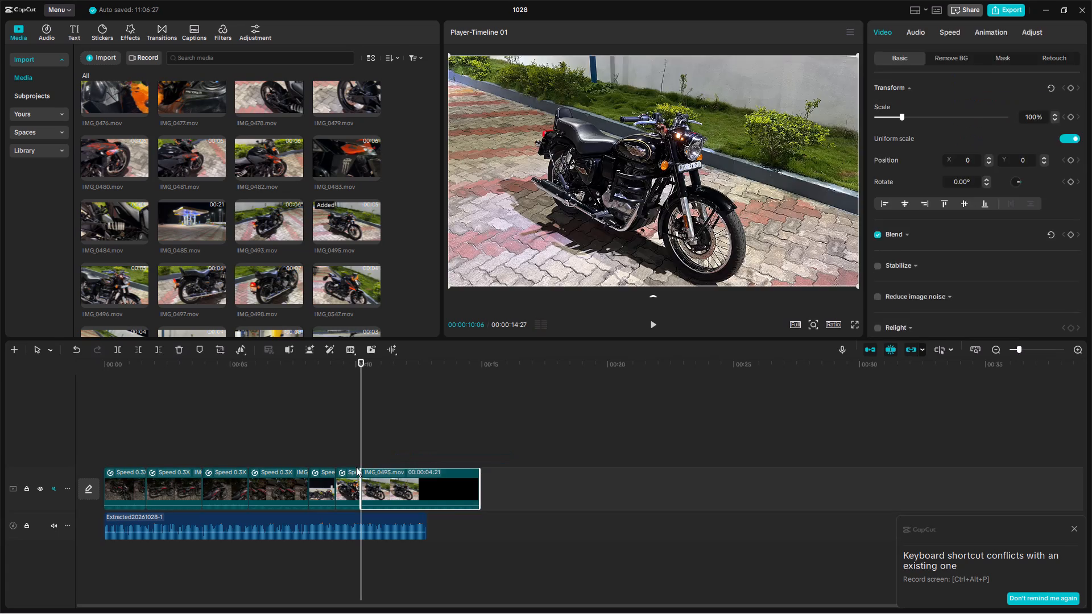
click(353, 466)
key(space)
key(space)
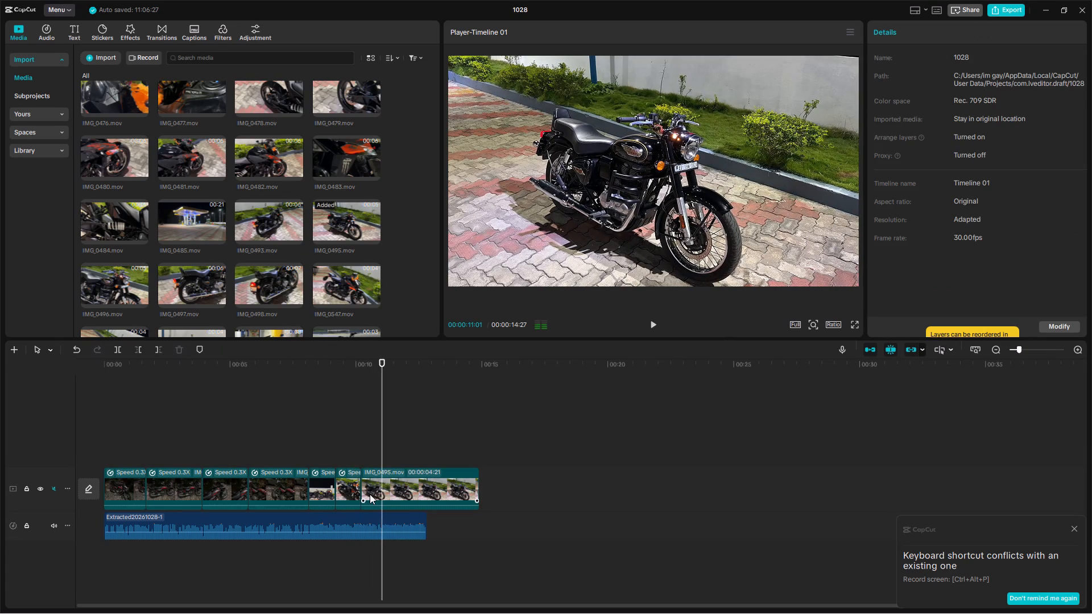
Set the playback speed of the IMG_0495.mov clip to 0.35x.
click(388, 487)
click(957, 32)
drag(1057, 102, 1002, 98)
text(0.35)
key(Return)
Play back the last transition against the audio, split IMG_0495.mov at 00:00:11:14 and delete the part after the cut.
drag(382, 427, 383, 488)
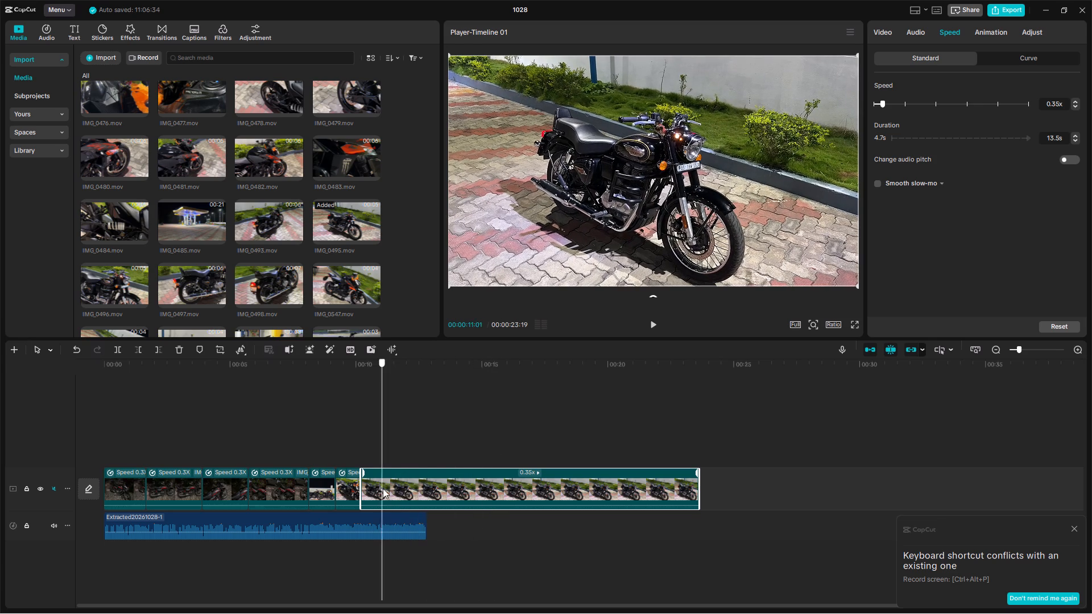
drag(383, 488, 321, 507)
key(space)
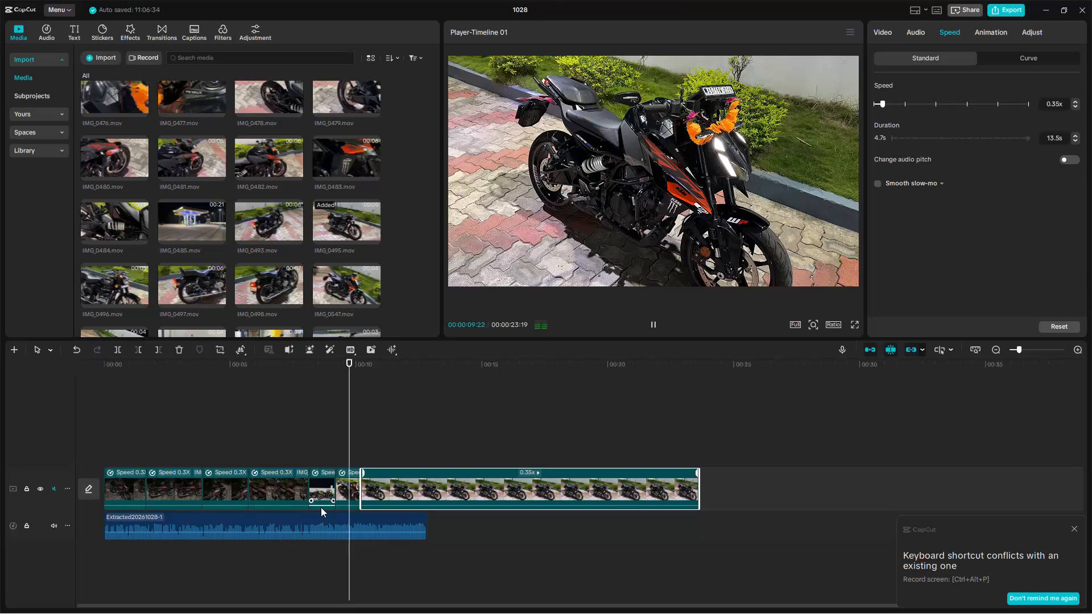
key(space)
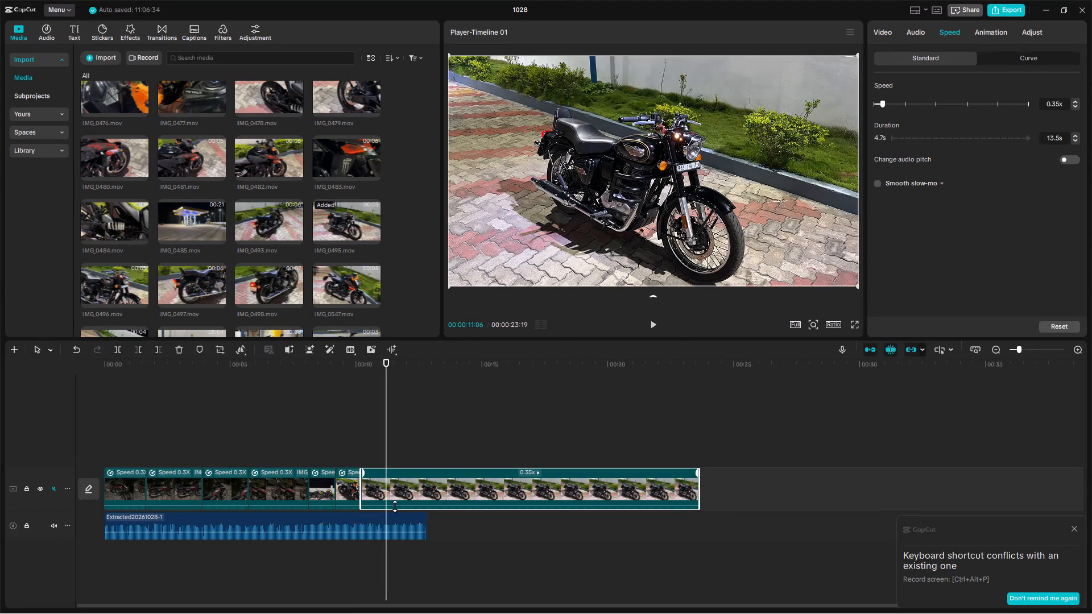
key(space)
key(space)
click(346, 450)
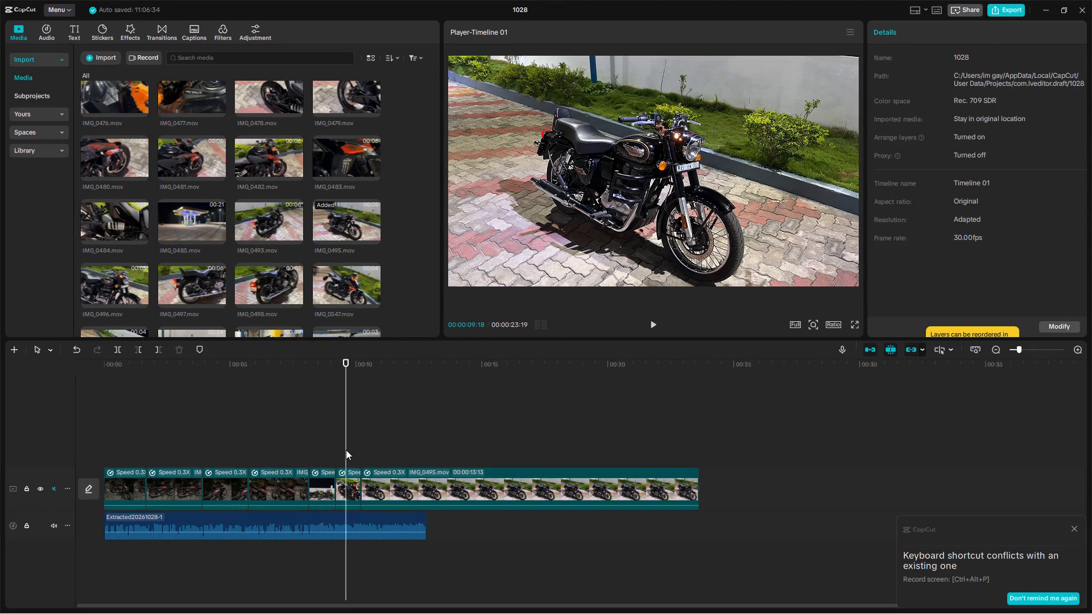
key(space)
key(space)
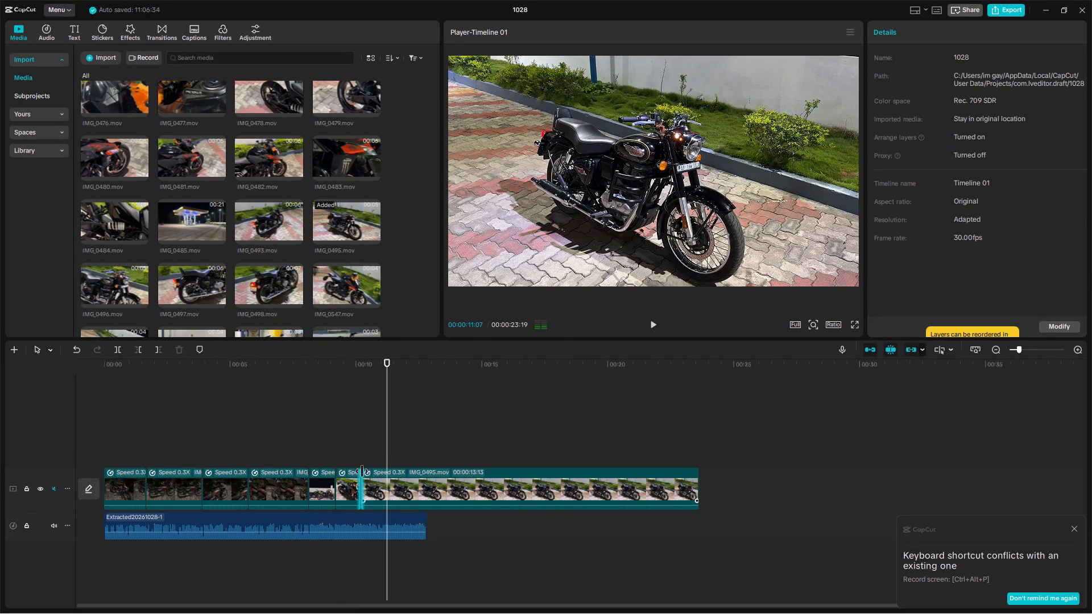
key(space)
key(space)
key(b)
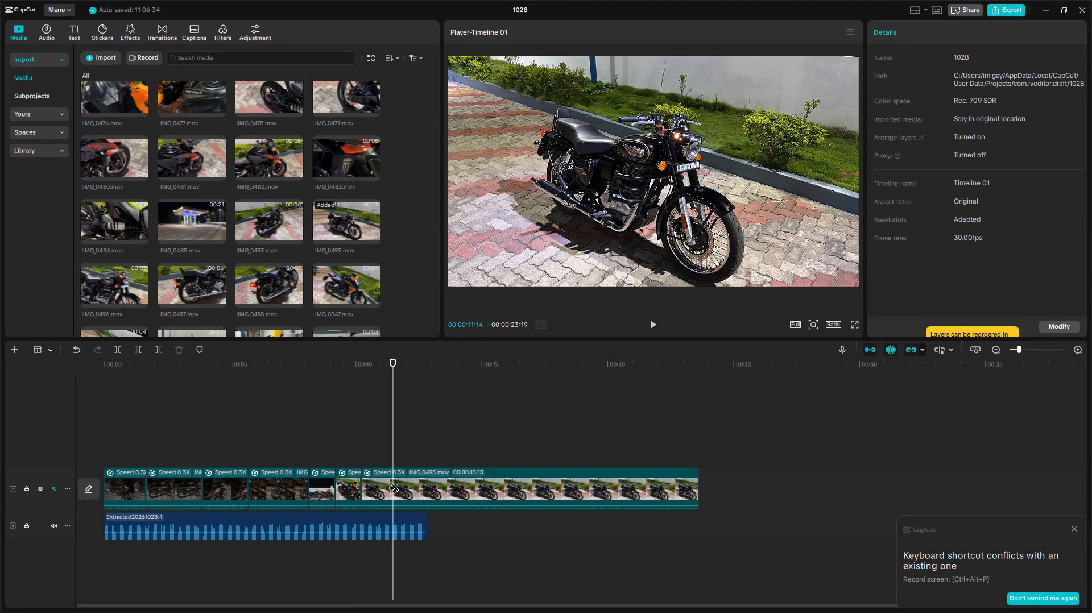
click(394, 483)
key(a)
click(411, 487)
click(181, 352)
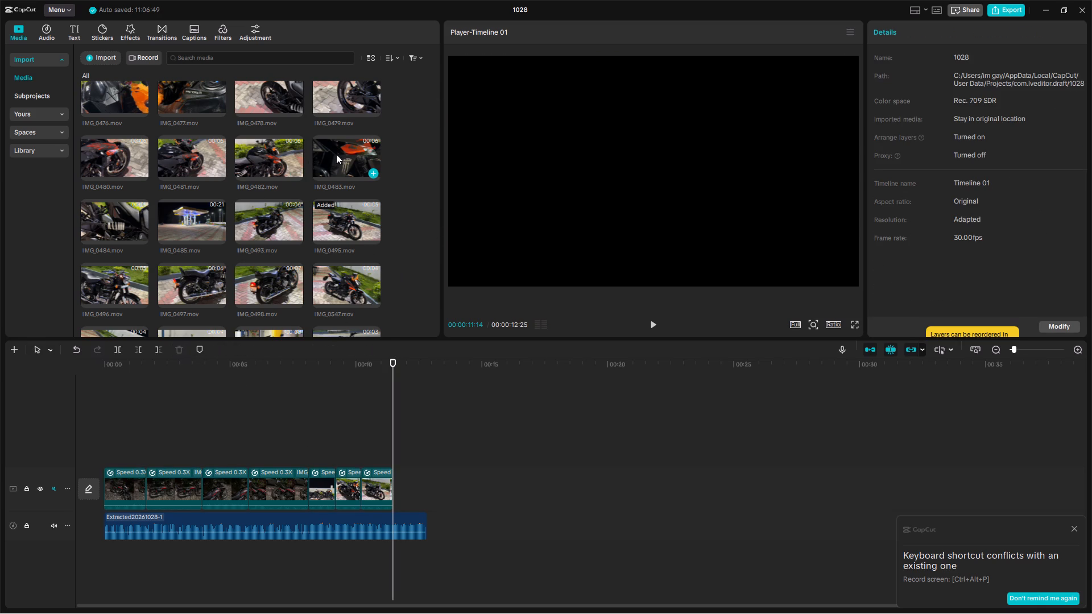
Preview IMG_0478.mov, append it after IMG_0495.mov on the main track and play back its beginning.
scroll(242, 168, up, 2)
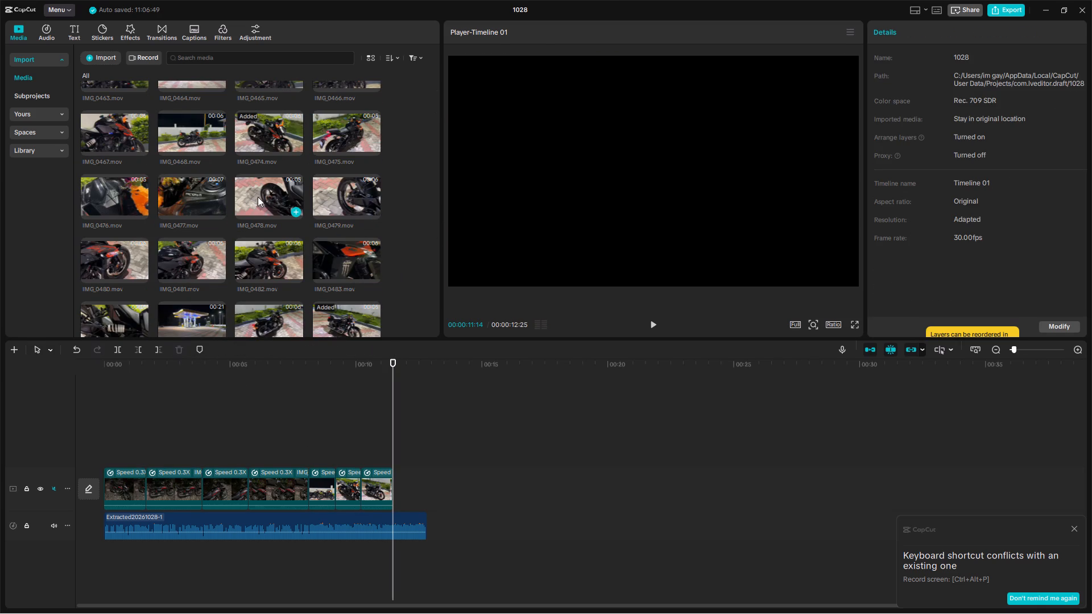
click(259, 196)
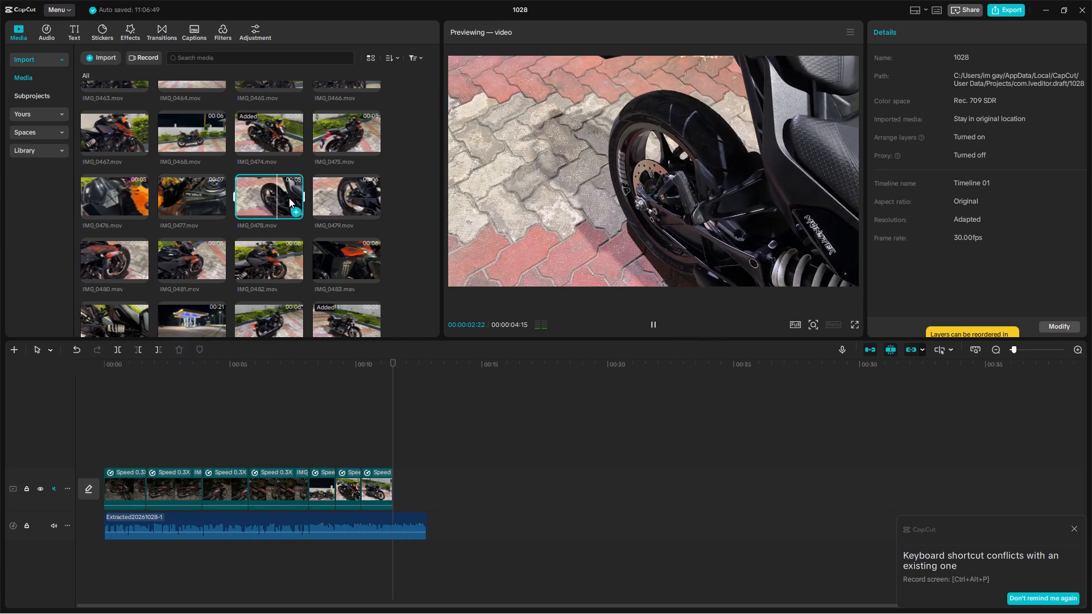
drag(289, 198, 399, 496)
key(space)
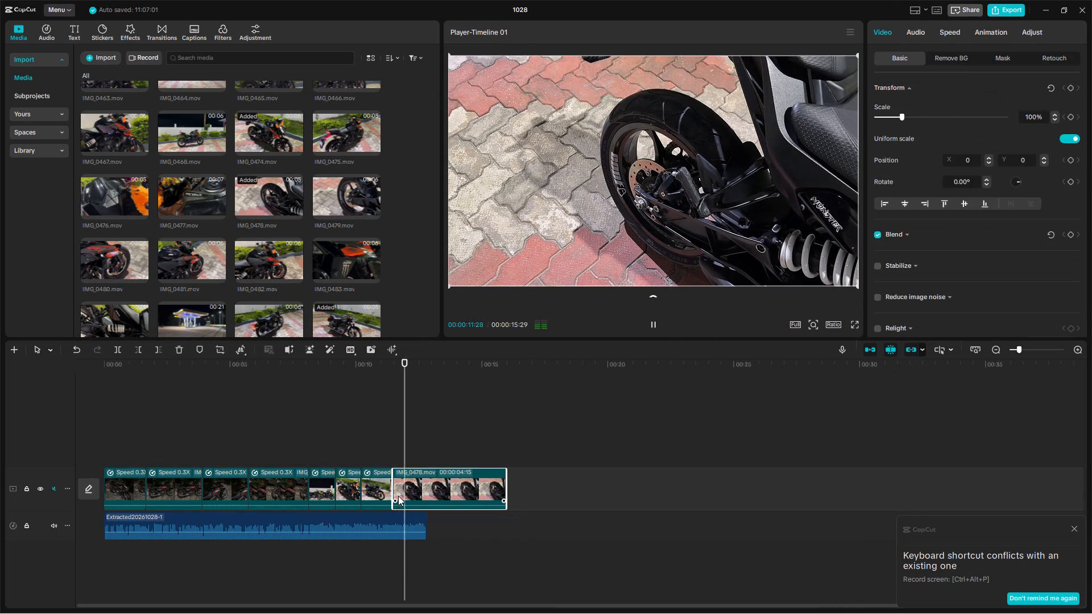
key(space)
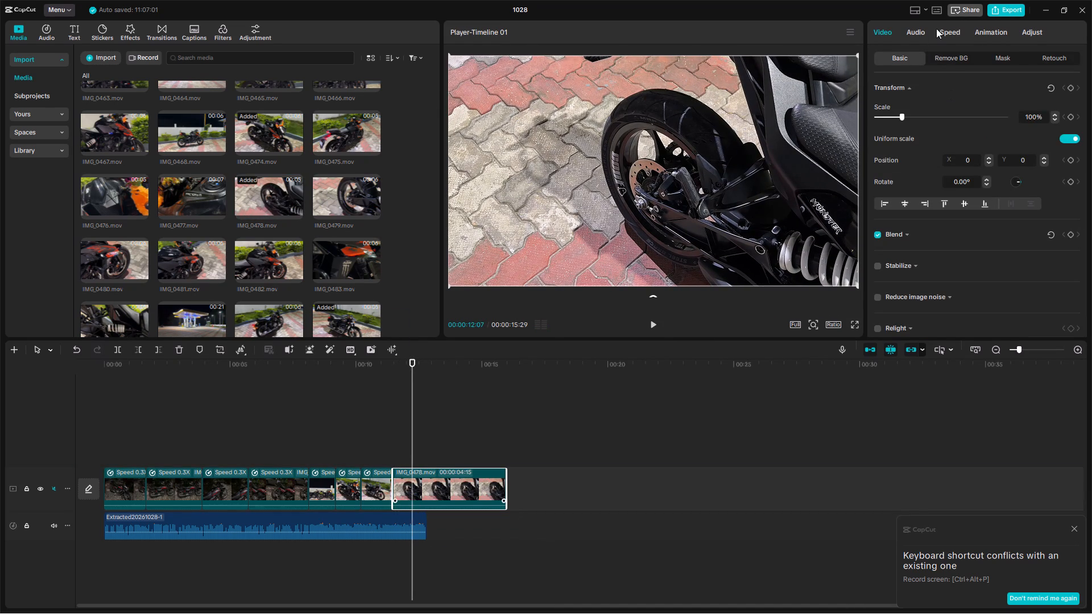
Set the playback speed of the IMG_0478.mov clip to 0.35x.
click(954, 28)
drag(1061, 105, 994, 97)
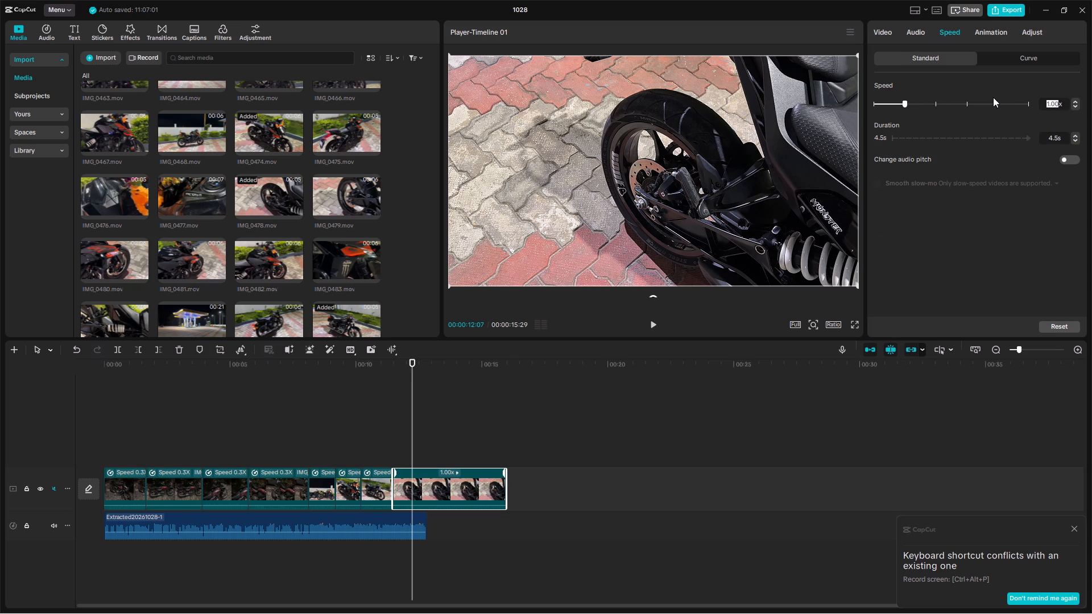
text(0.35)
key(Return)
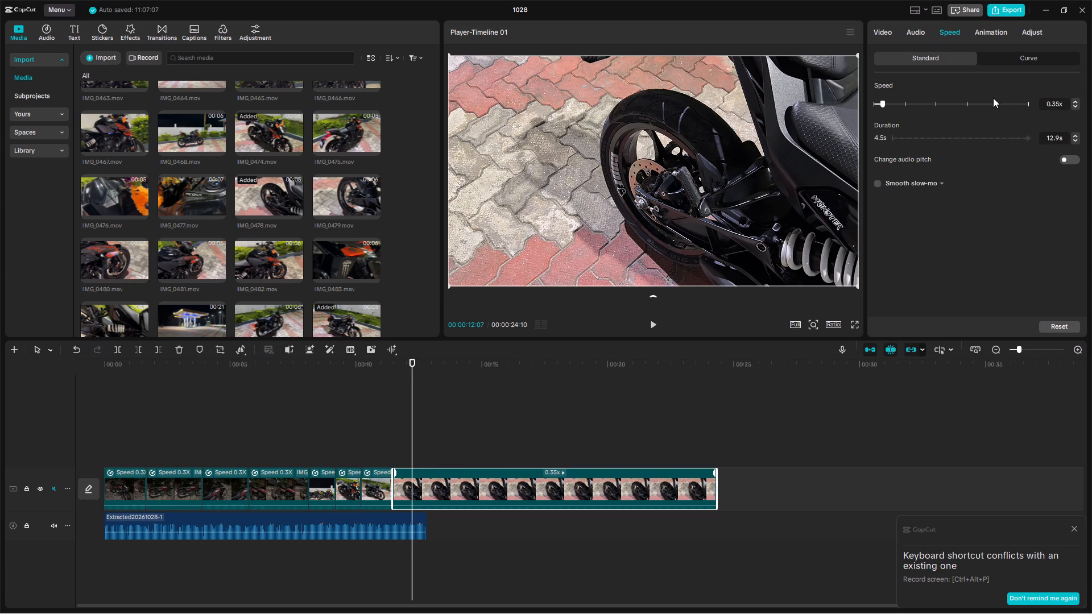
Look through IMG_0478.mov and trim its start so the clip lasts about 10.9 s.
drag(412, 432, 495, 452)
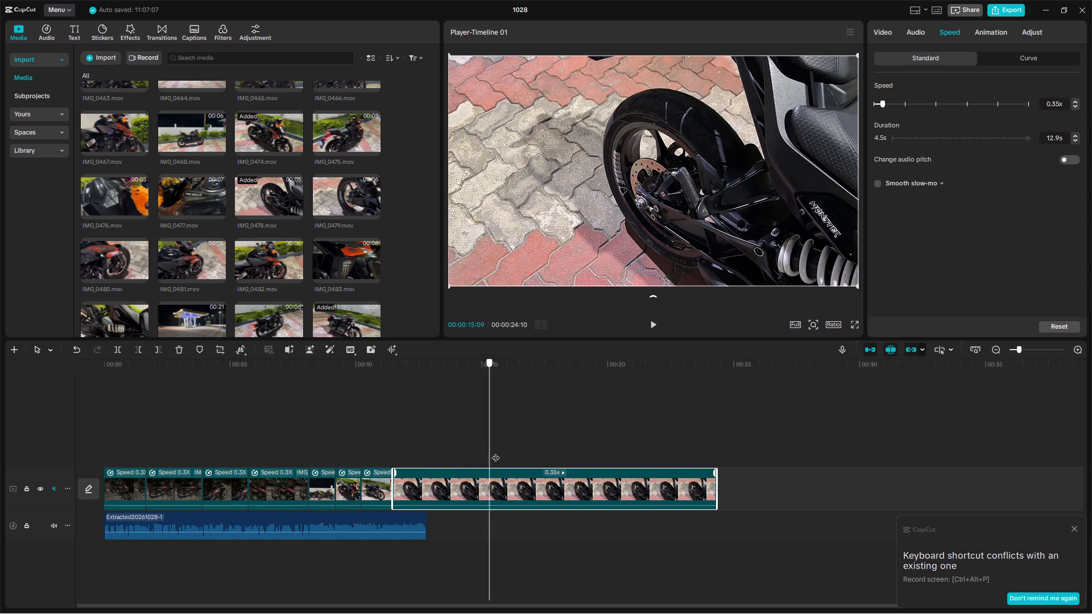
drag(495, 452, 437, 445)
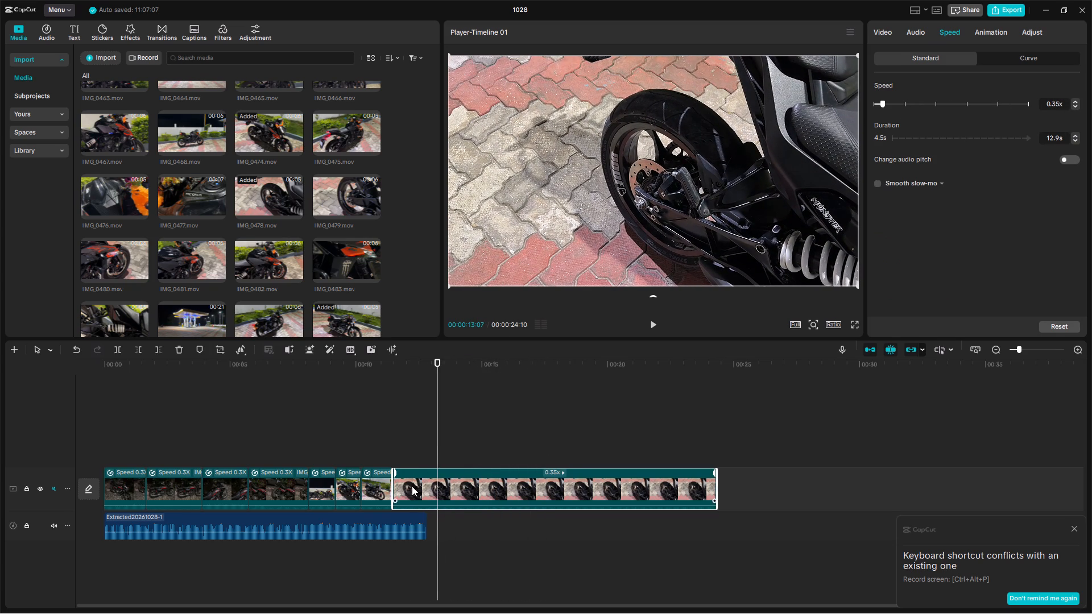
drag(393, 485, 442, 483)
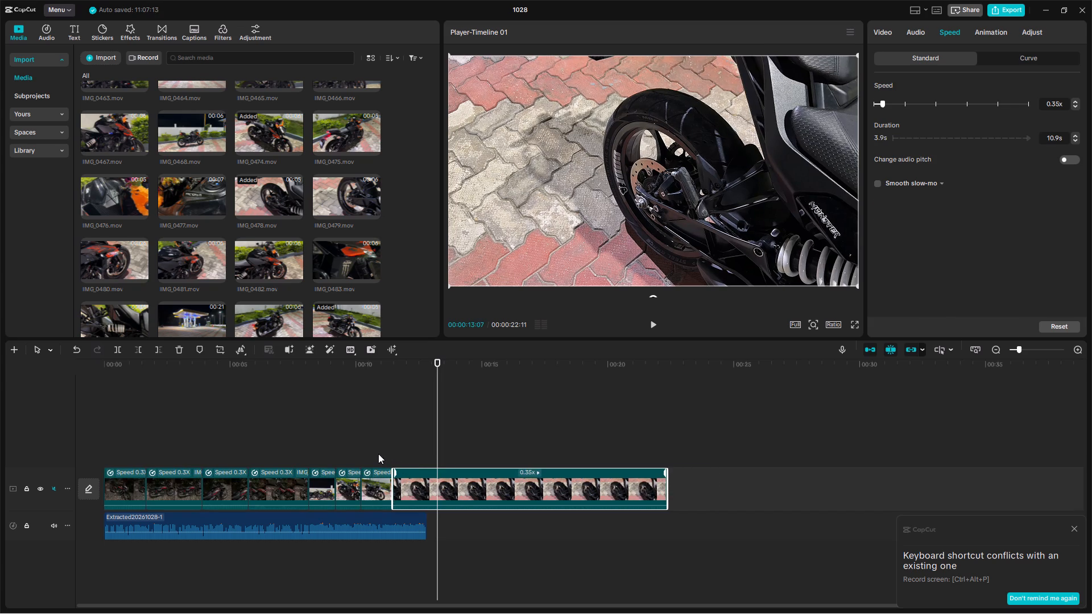
Play back the start of IMG_0478.mov against the audio, split it at 00:00:12:07 and delete the part after the cut.
click(378, 454)
key(space)
key(space)
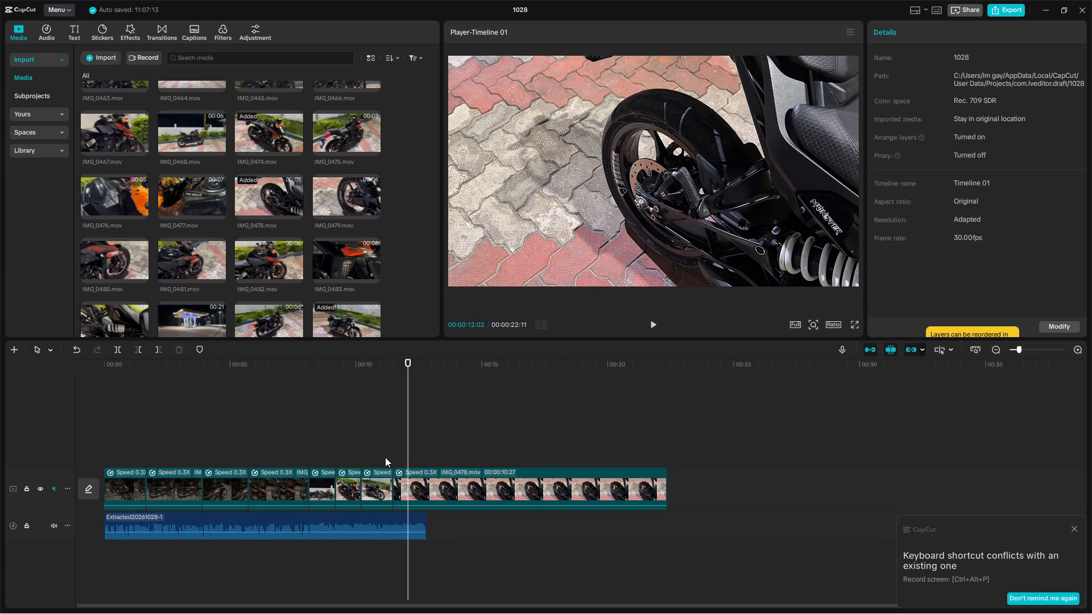
key(space)
key(space)
key(Left)
key(Left)
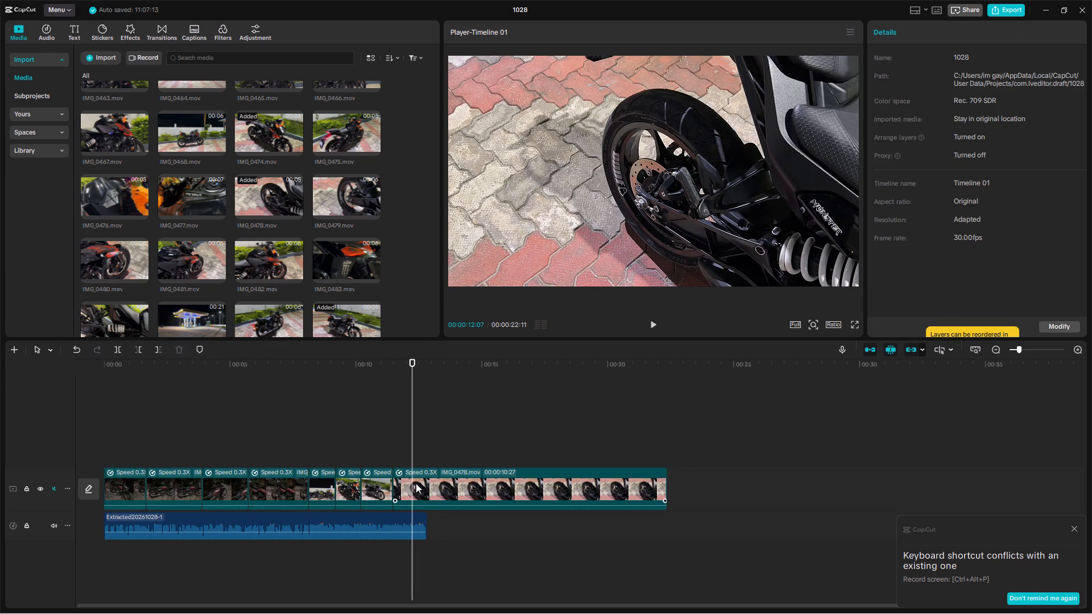
key(b)
click(415, 486)
key(a)
click(445, 487)
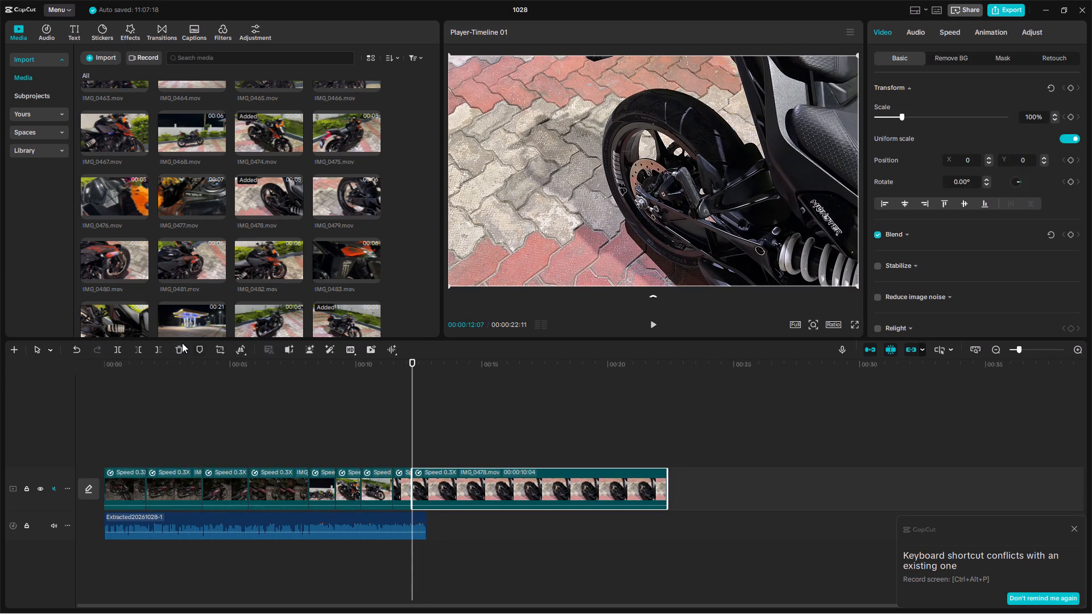
click(179, 352)
Look through the imported media for the next clip, previewing IMG_0493.mov, IMG_0497.mov and IMG_0777.mov.
scroll(169, 211, down, 2)
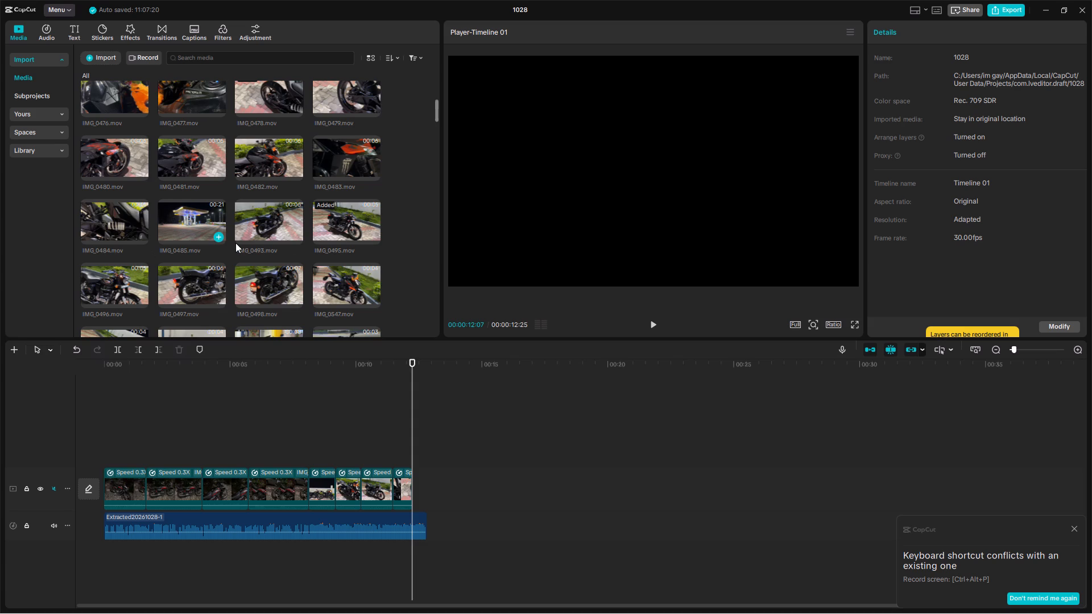
scroll(233, 238, down, 1)
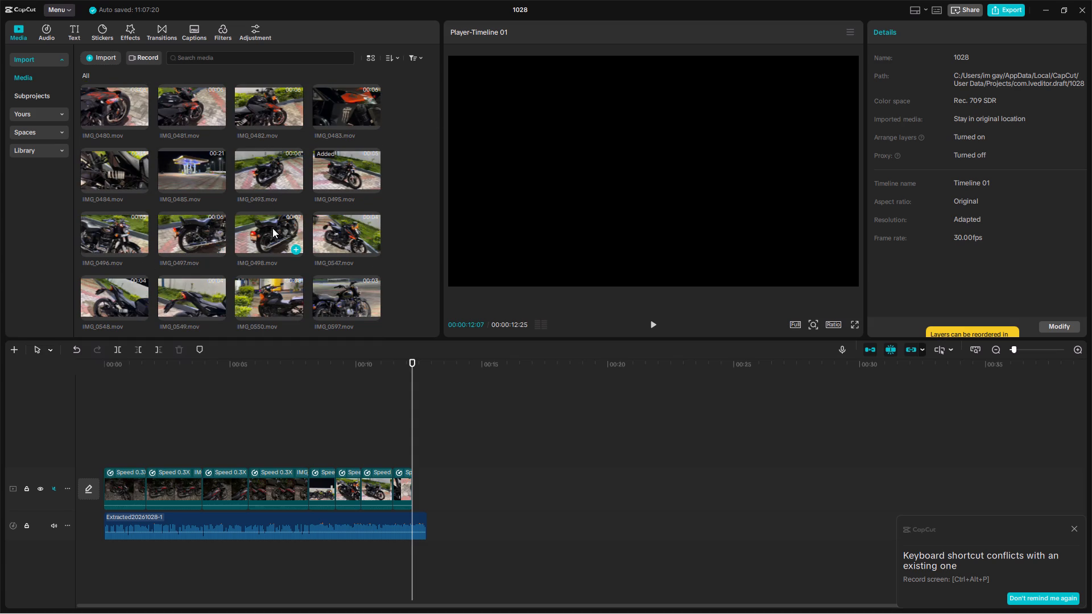
scroll(219, 250, down, 1)
scroll(326, 275, down, 1)
scroll(297, 259, up, 2)
click(263, 168)
click(194, 229)
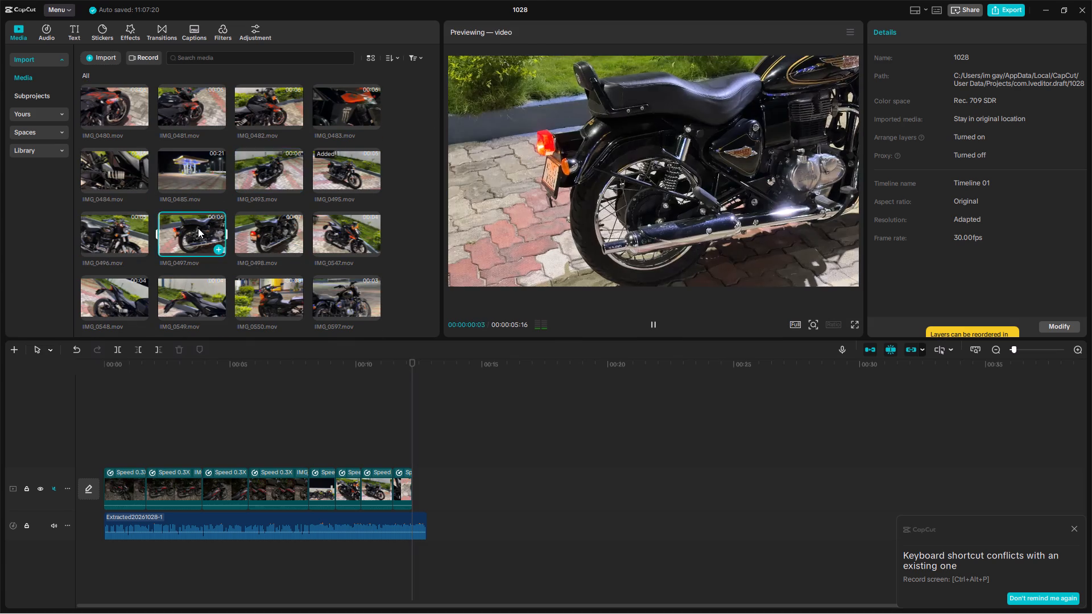
scroll(196, 227, down, 2)
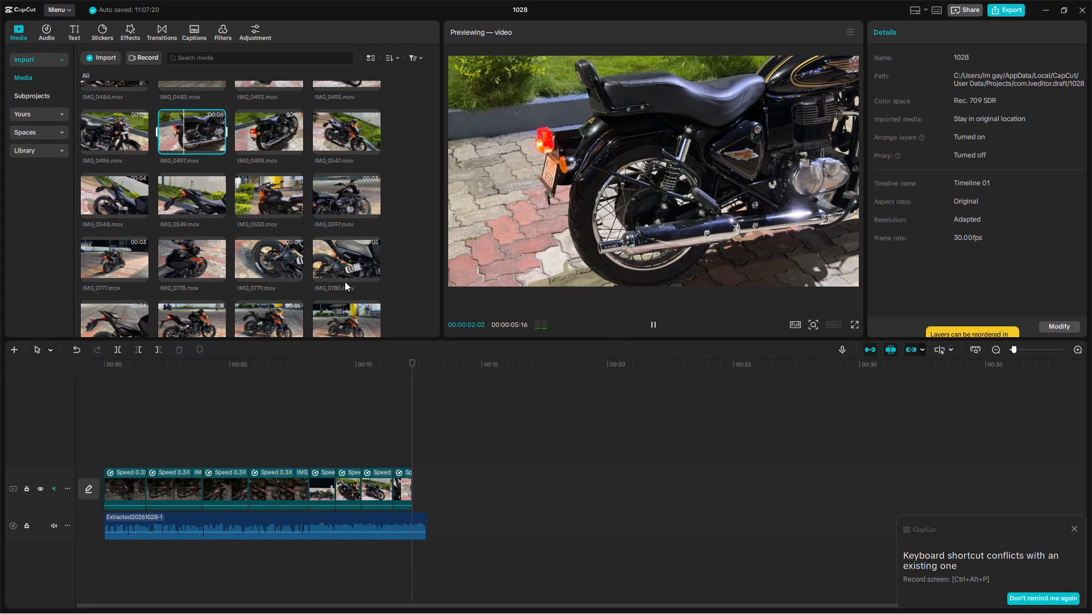
scroll(278, 228, up, 2)
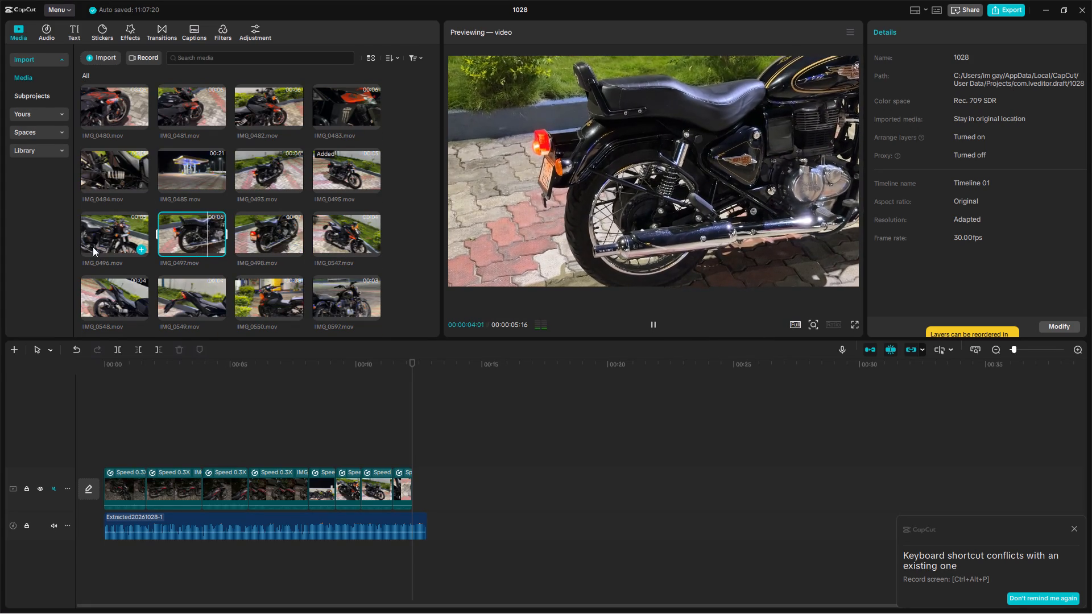
scroll(207, 220, down, 2)
scroll(227, 234, up, 2)
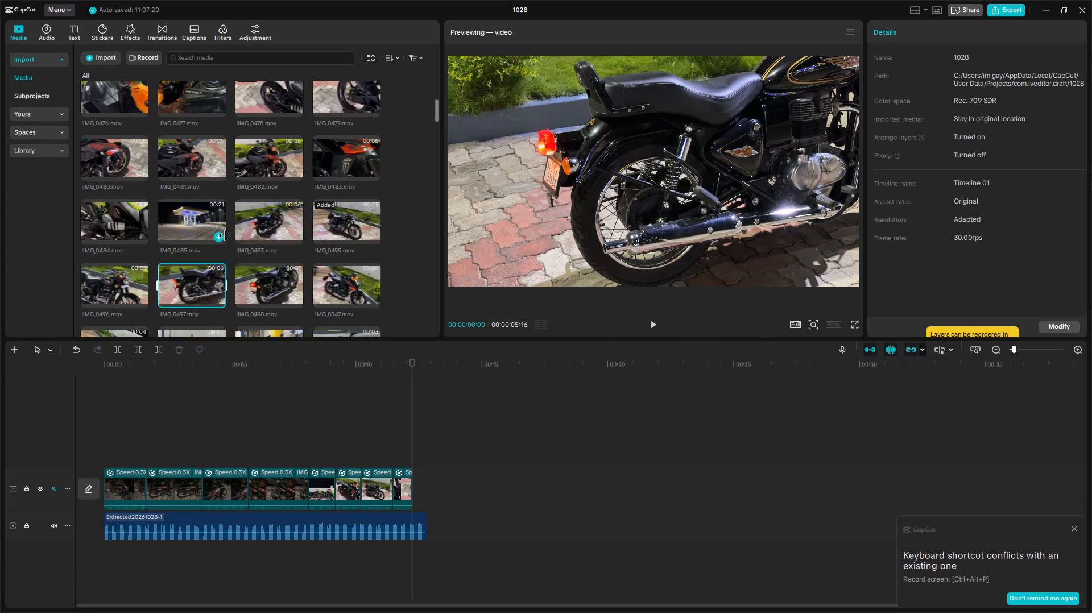
scroll(225, 235, up, 2)
scroll(225, 235, down, 3)
click(104, 310)
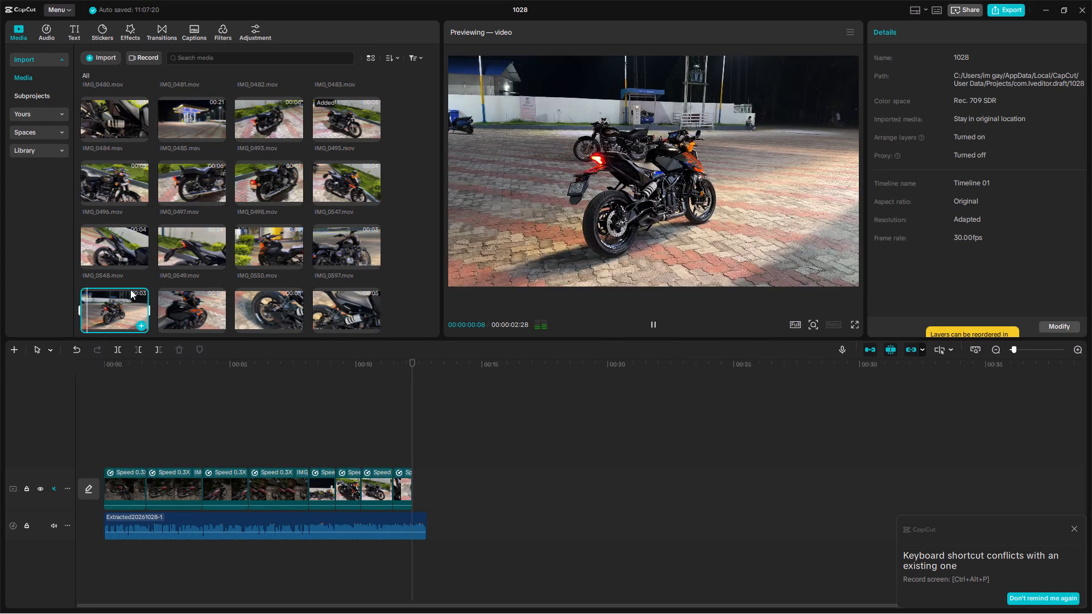
scroll(227, 218, up, 3)
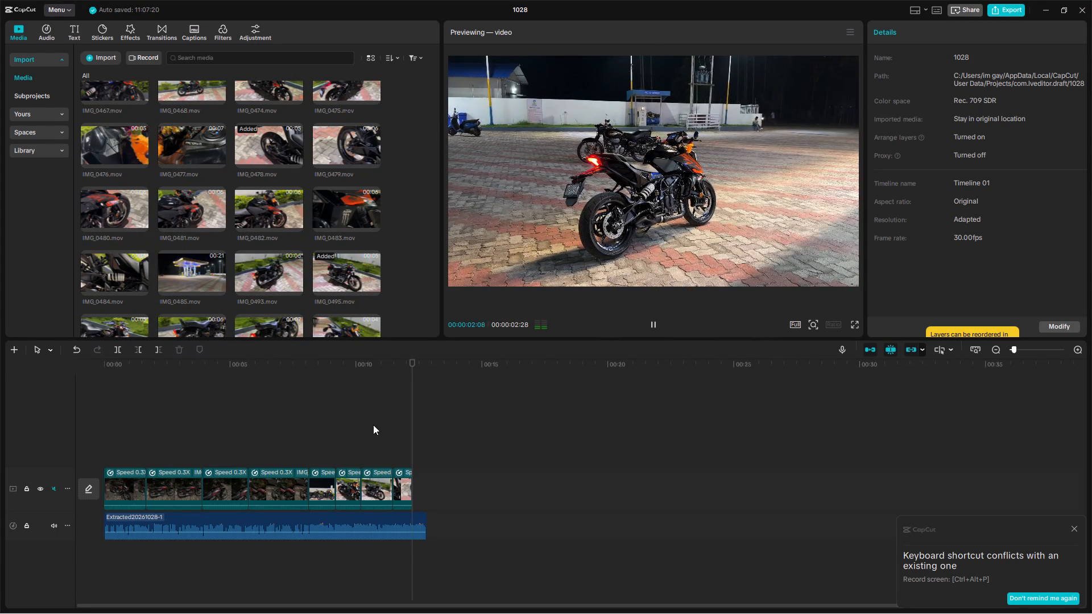
scroll(174, 307, down, 2)
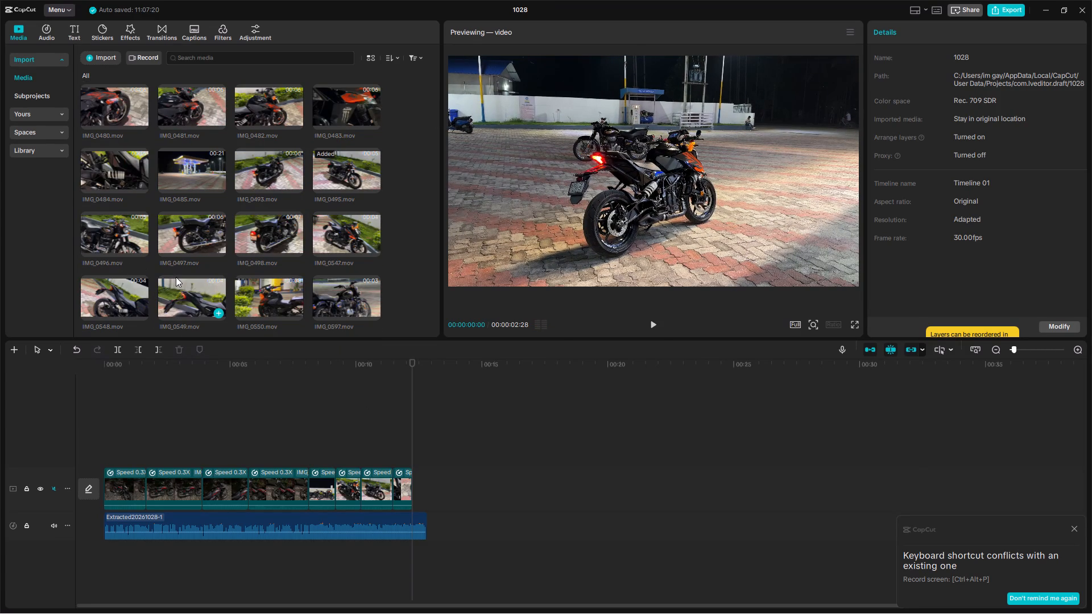
scroll(119, 260, up, 2)
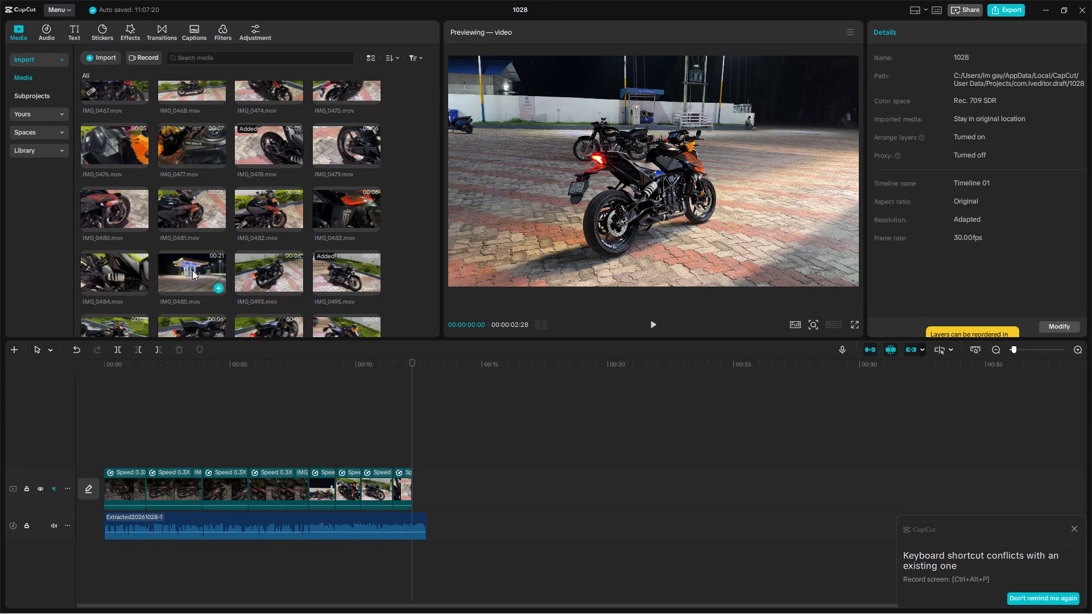
scroll(192, 270, up, 2)
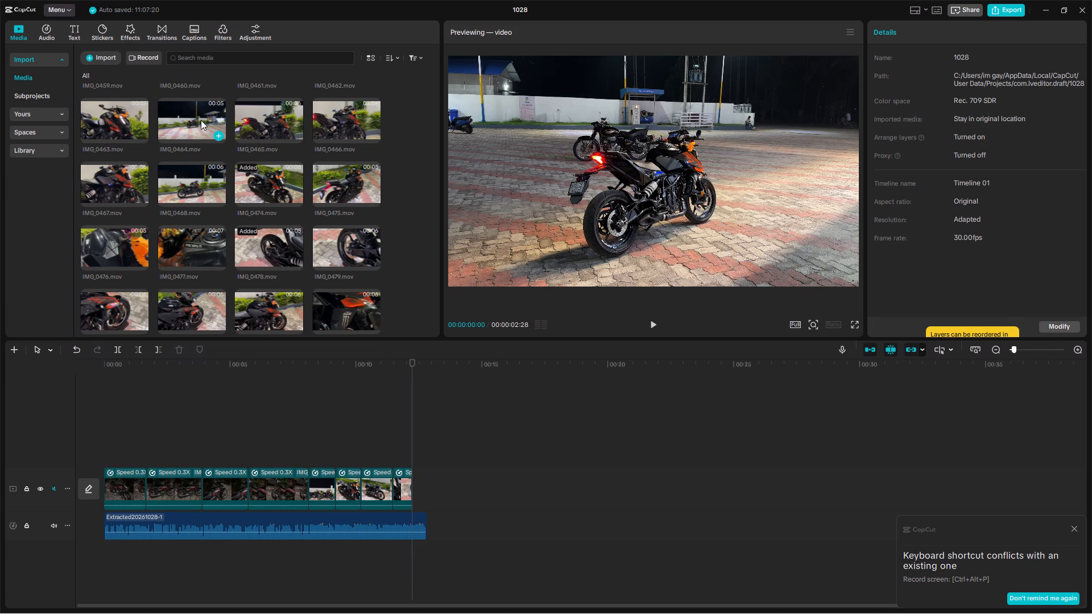
scroll(190, 279, down, 4)
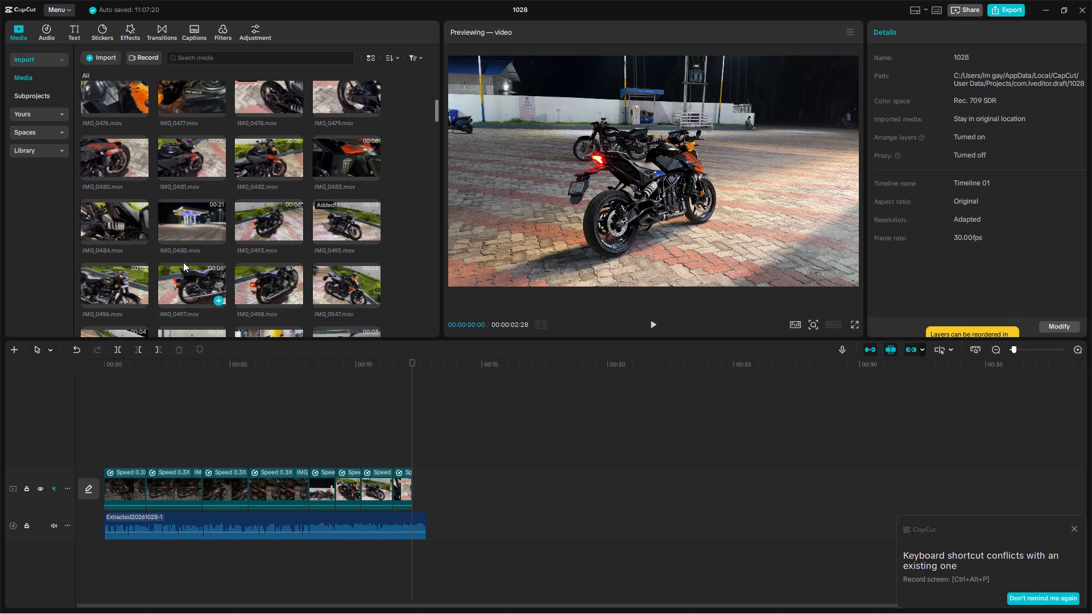
scroll(183, 262, down, 4)
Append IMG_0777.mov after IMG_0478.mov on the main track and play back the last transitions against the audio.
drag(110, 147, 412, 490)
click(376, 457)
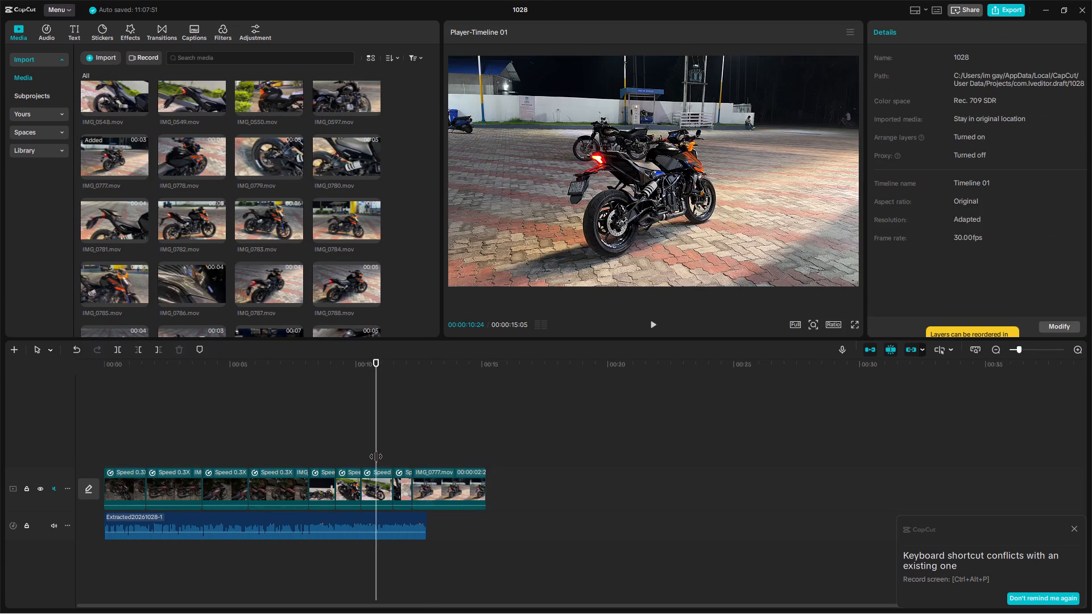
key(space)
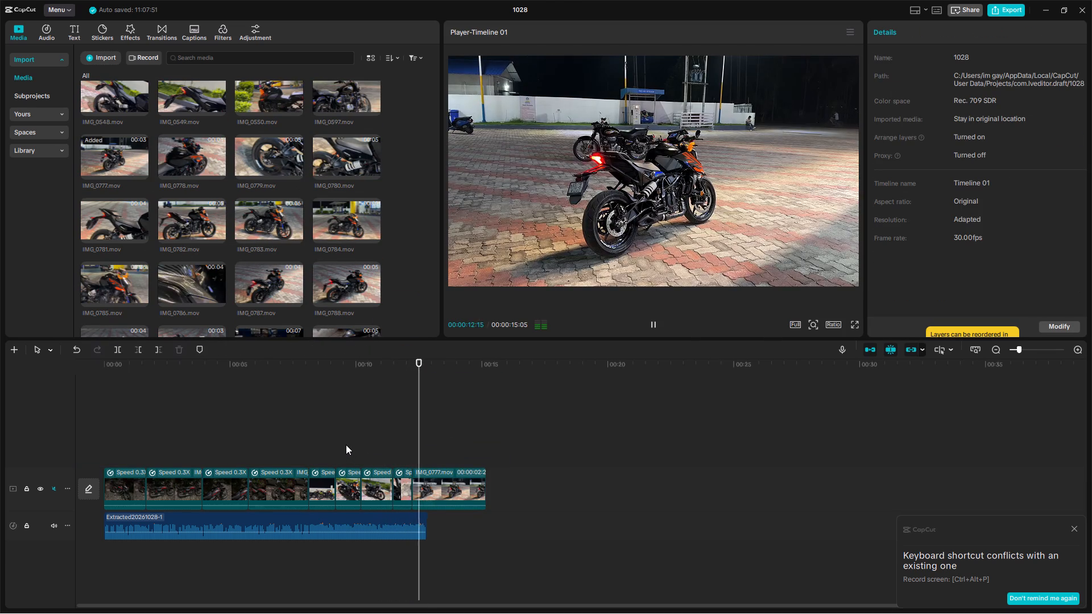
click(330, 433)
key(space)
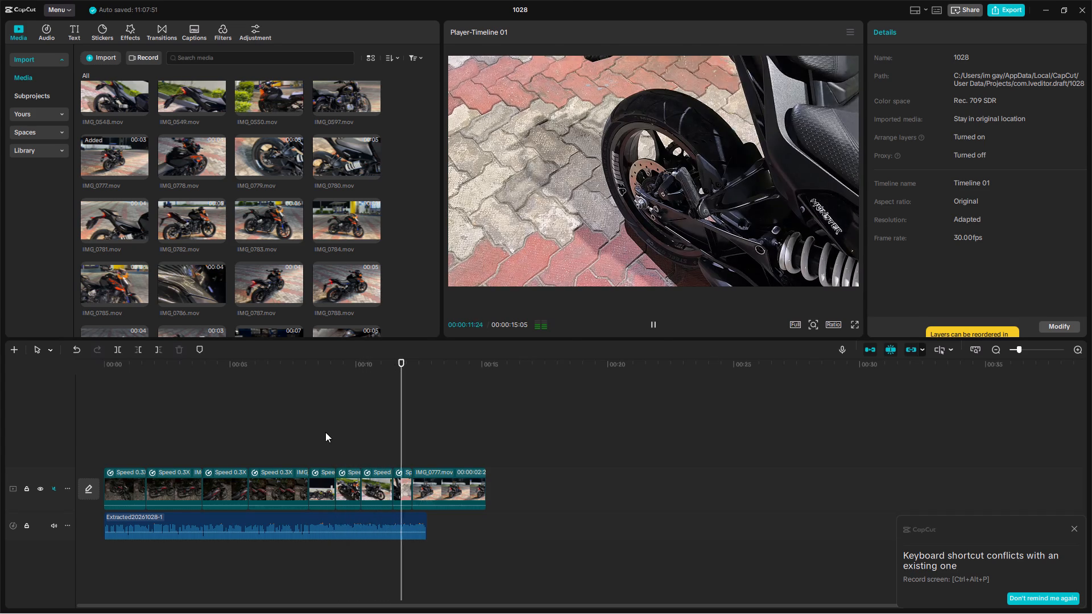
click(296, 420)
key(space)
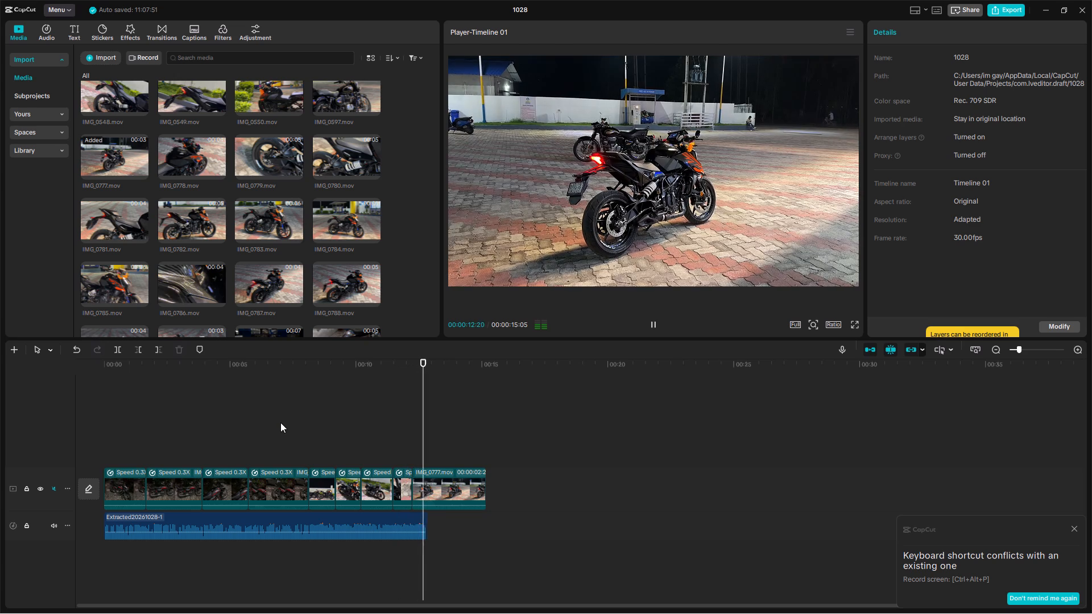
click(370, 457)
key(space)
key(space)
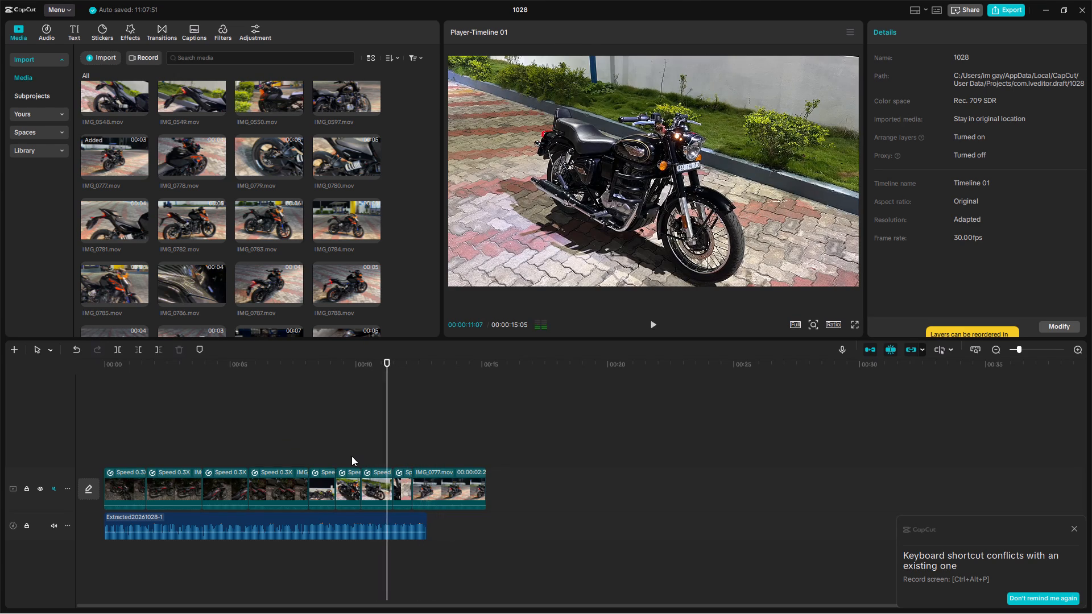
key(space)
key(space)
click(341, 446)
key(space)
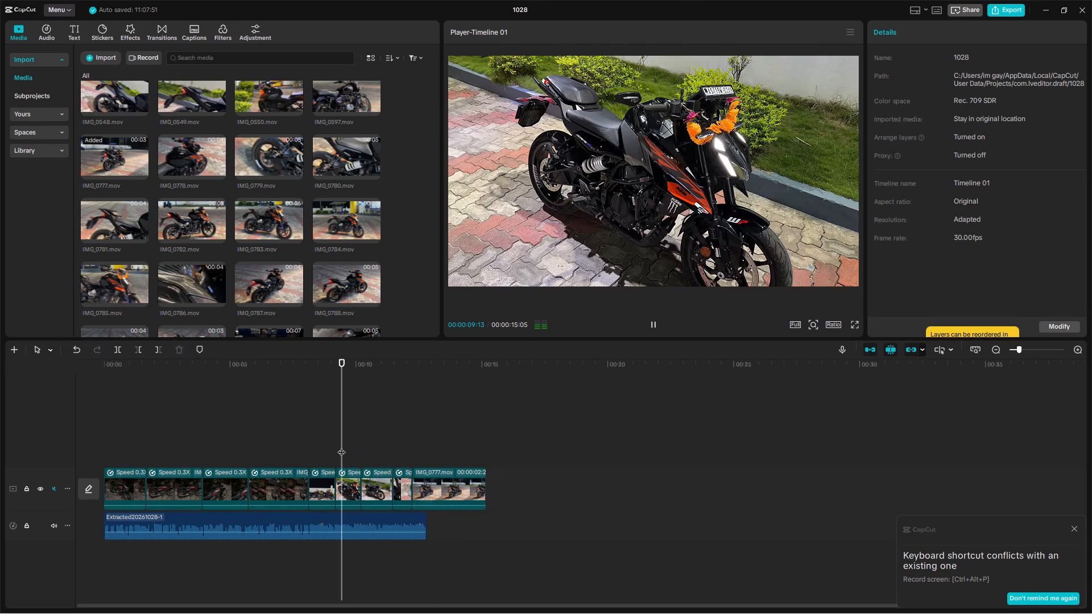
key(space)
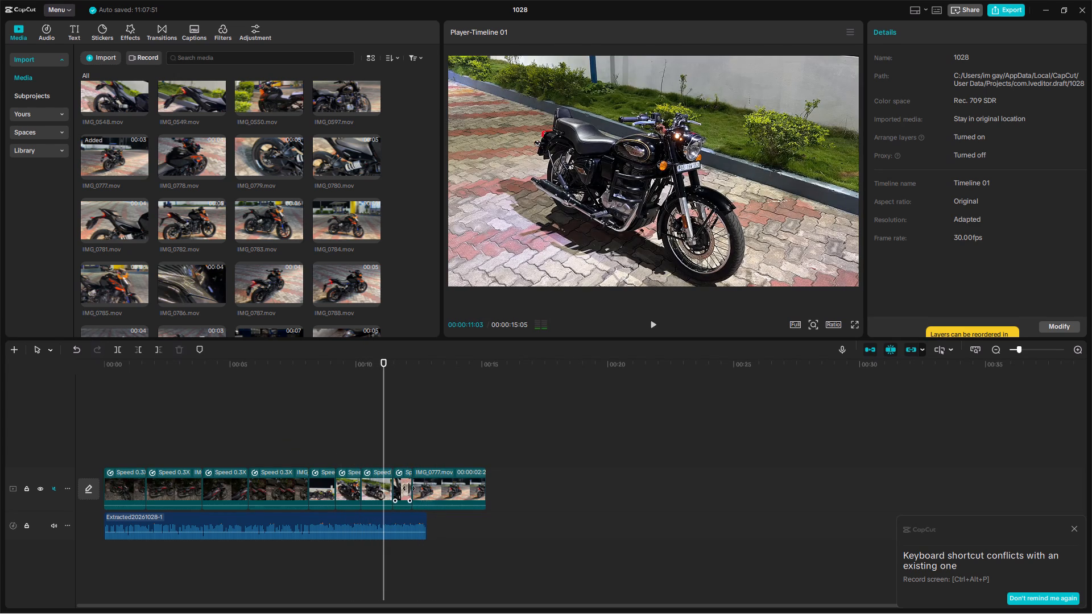
Trim the end of IMG_0495.mov back to about 00:00:11:03 and play back the shortened section against the audio.
click(377, 483)
drag(392, 483, 389, 490)
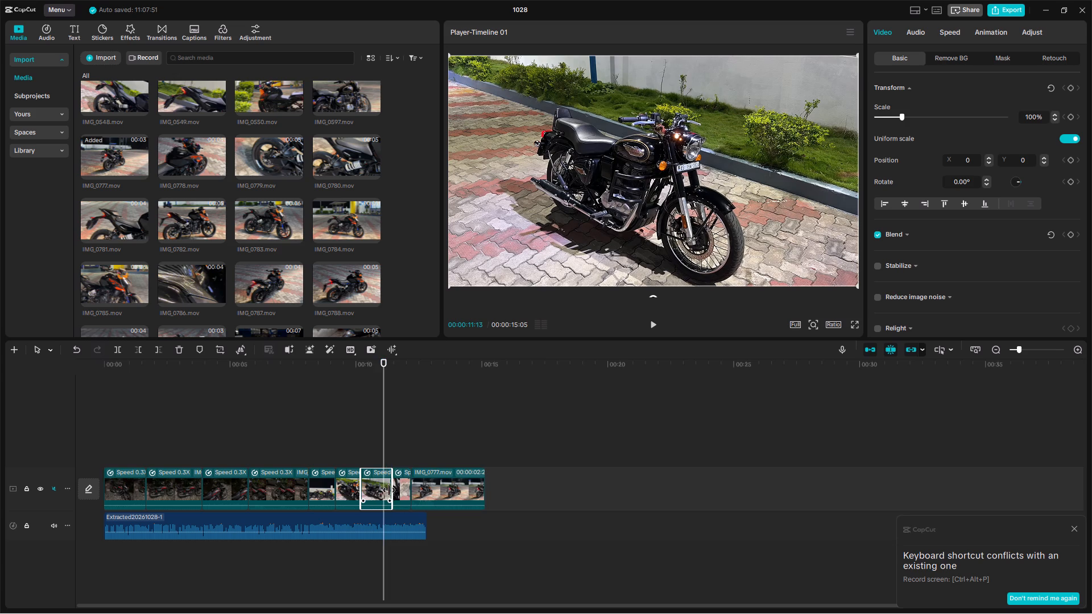
drag(389, 490, 380, 492)
click(372, 459)
key(space)
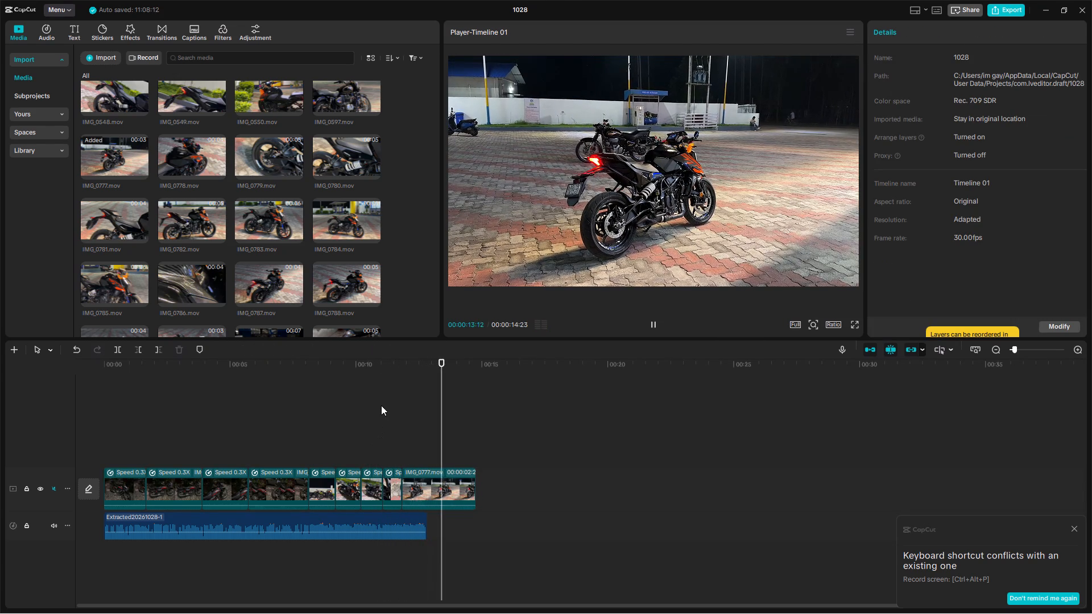
key(space)
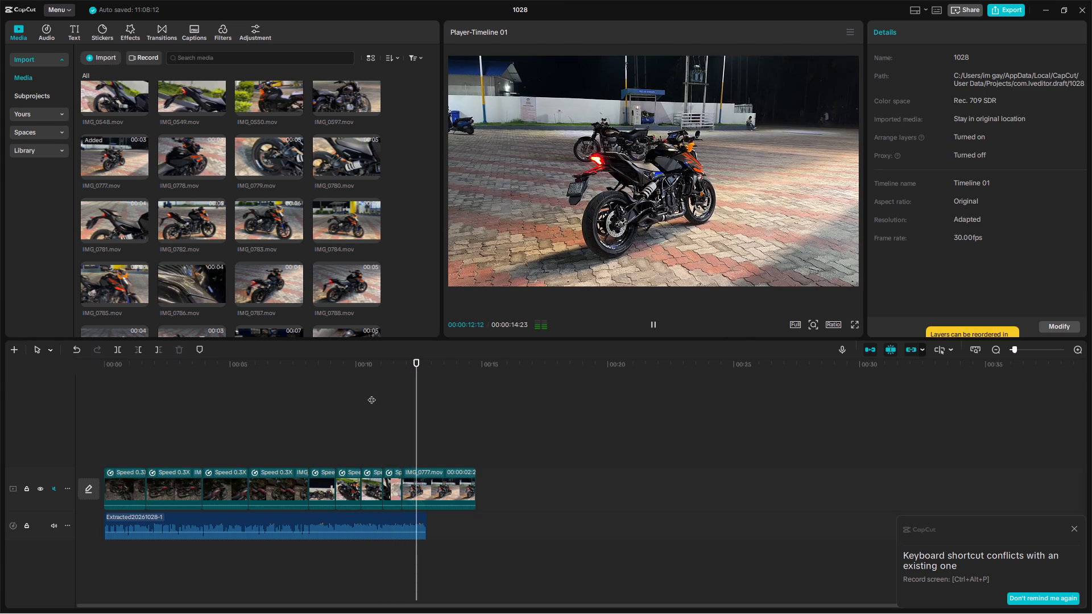
key(space)
click(388, 449)
key(space)
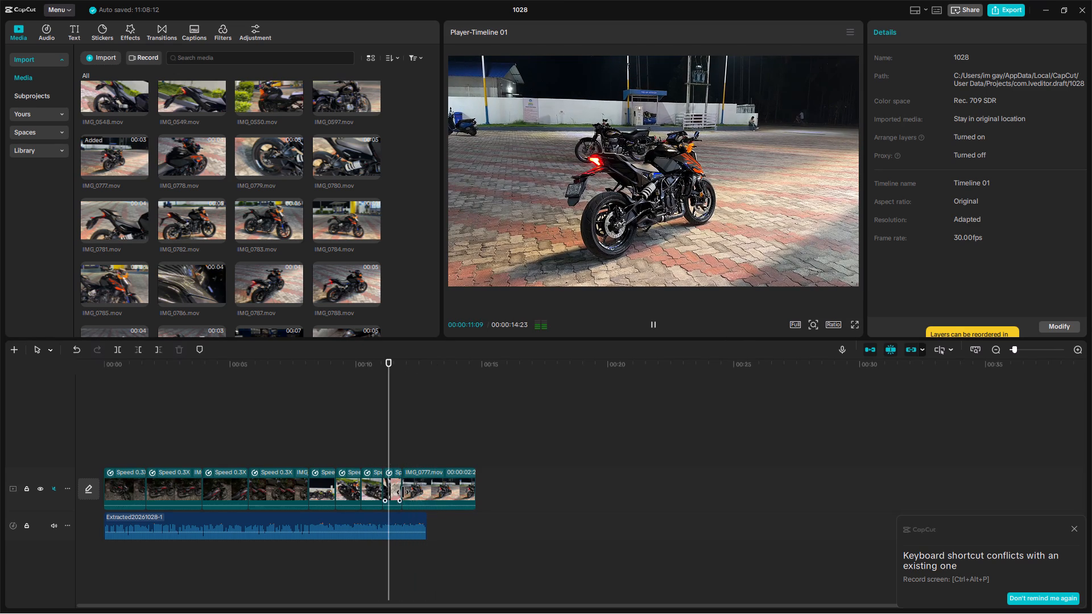
key(space)
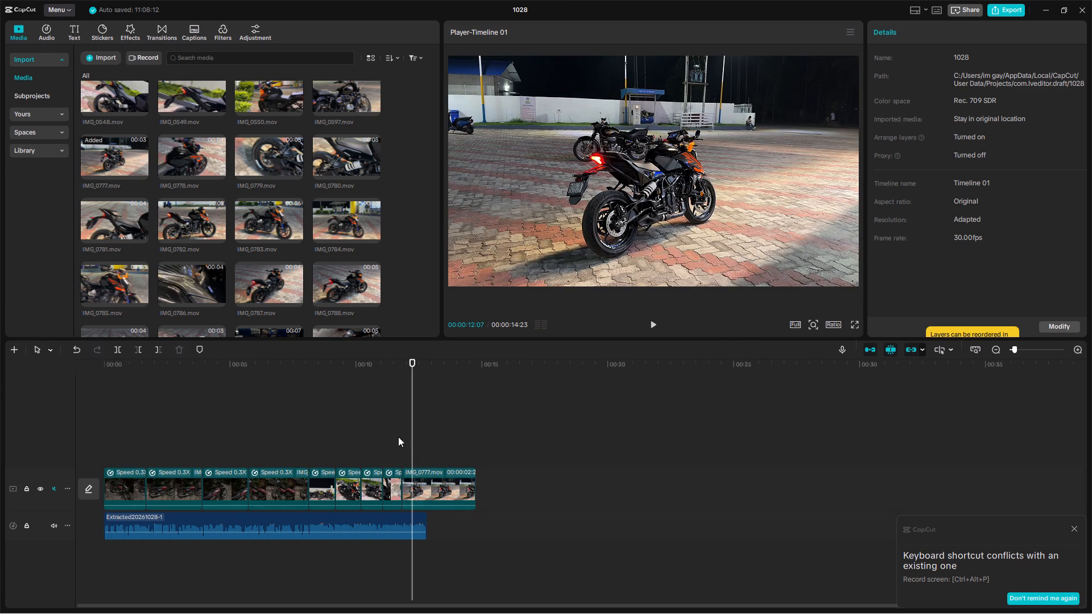
Find the beat after IMG_0478.mov, extend the clip's end to about 00:00:11:27 and play back the transition.
click(398, 435)
key(space)
key(space)
key(Left)
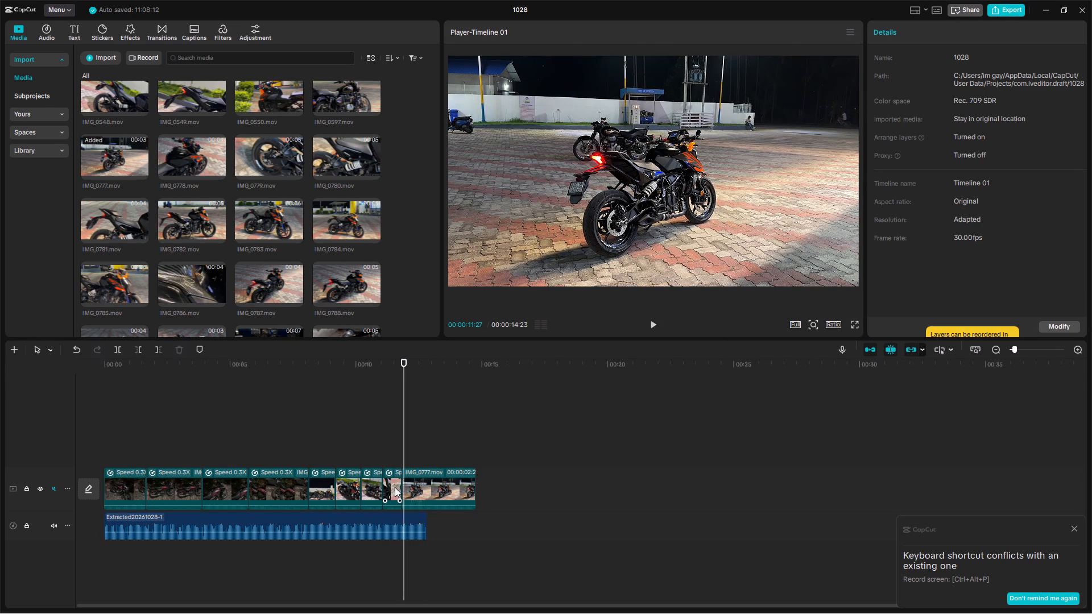
click(395, 487)
click(403, 485)
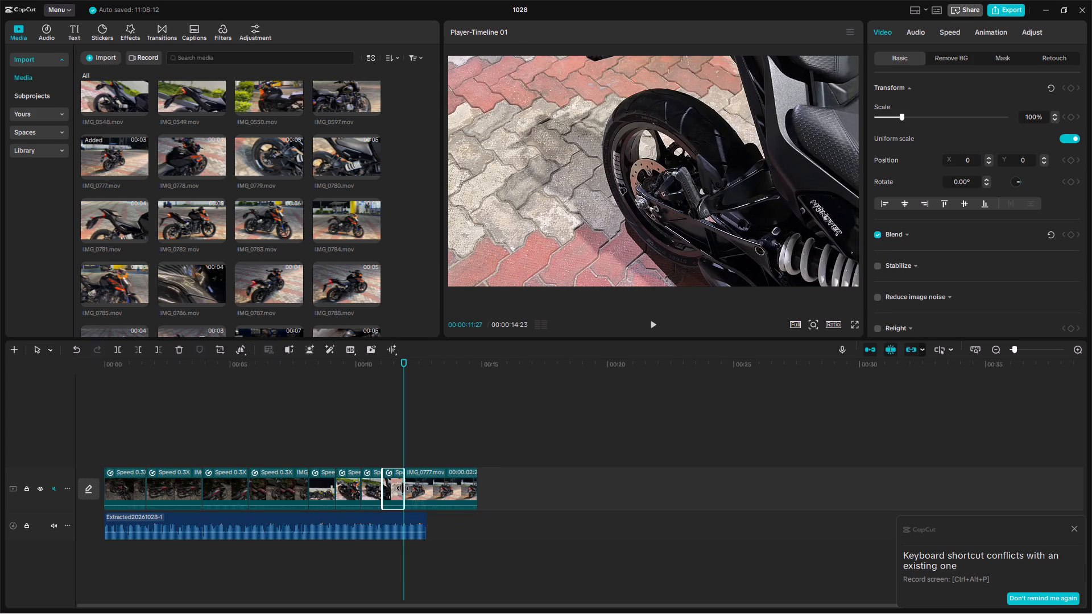
click(389, 446)
key(space)
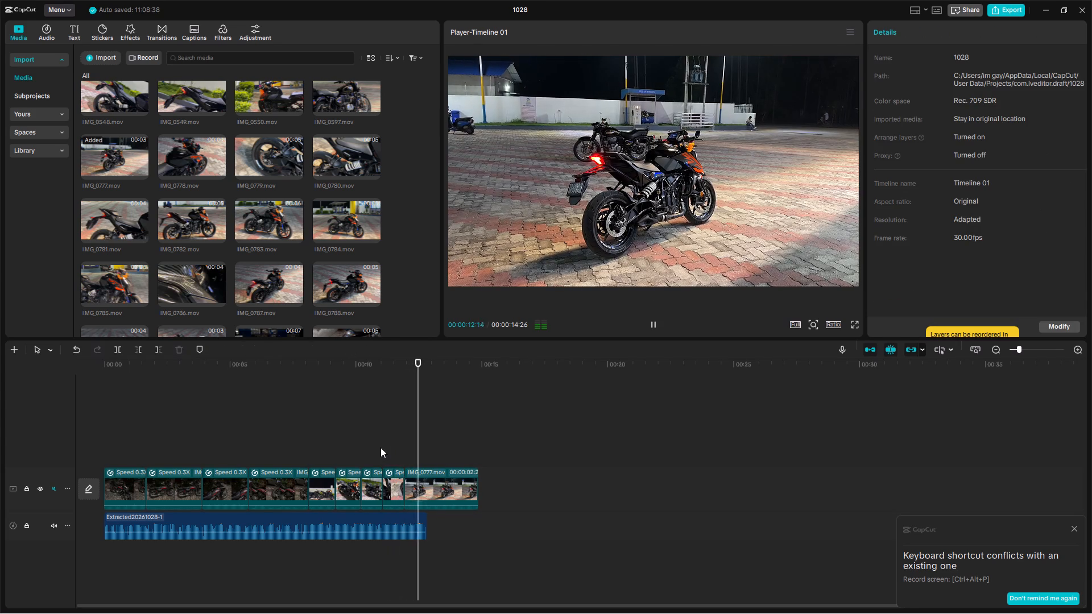
key(space)
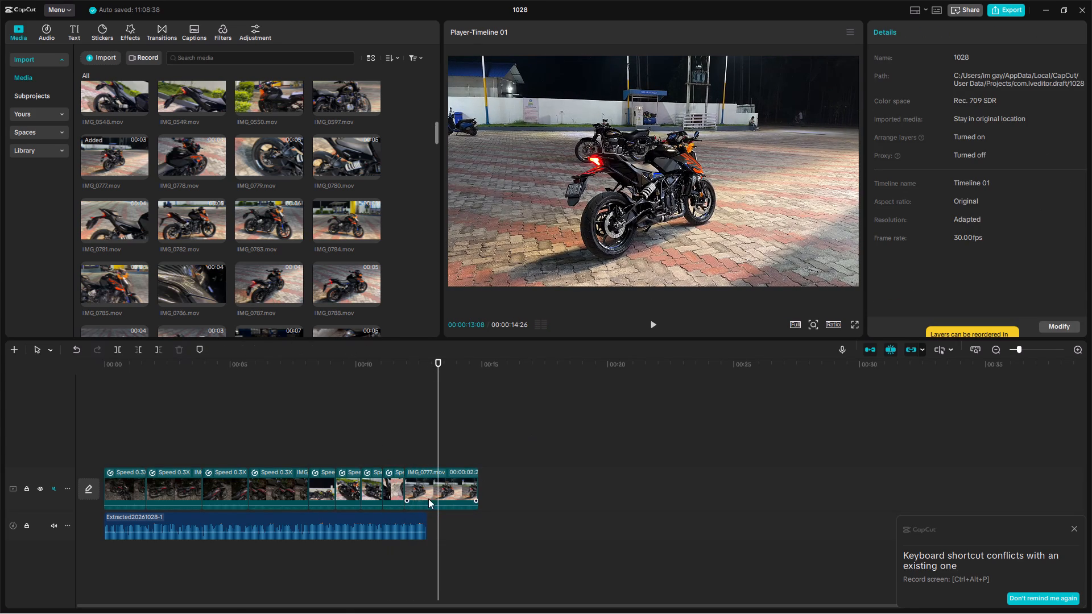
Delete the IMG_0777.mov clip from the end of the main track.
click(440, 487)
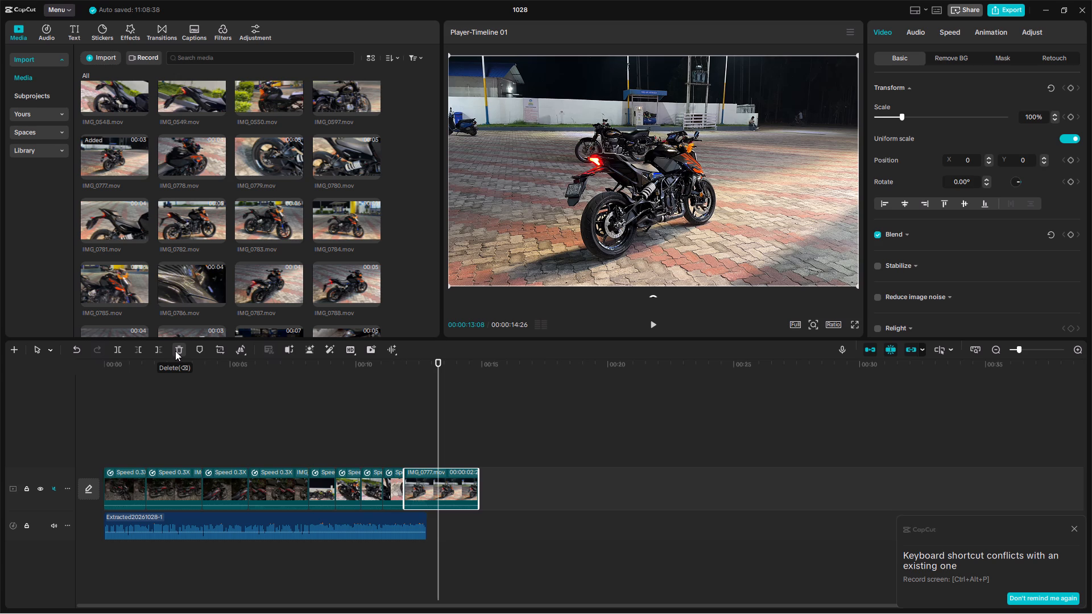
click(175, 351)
Append IMG_0498.mov after IMG_0478.mov at the end of the main track.
scroll(237, 227, up, 4)
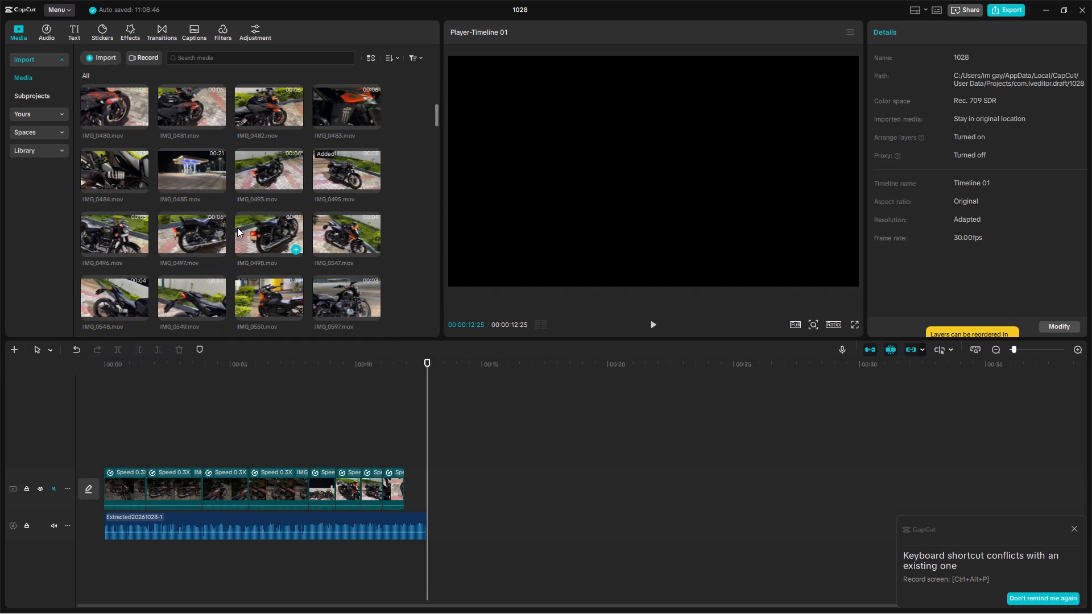
click(251, 235)
drag(251, 234, 416, 484)
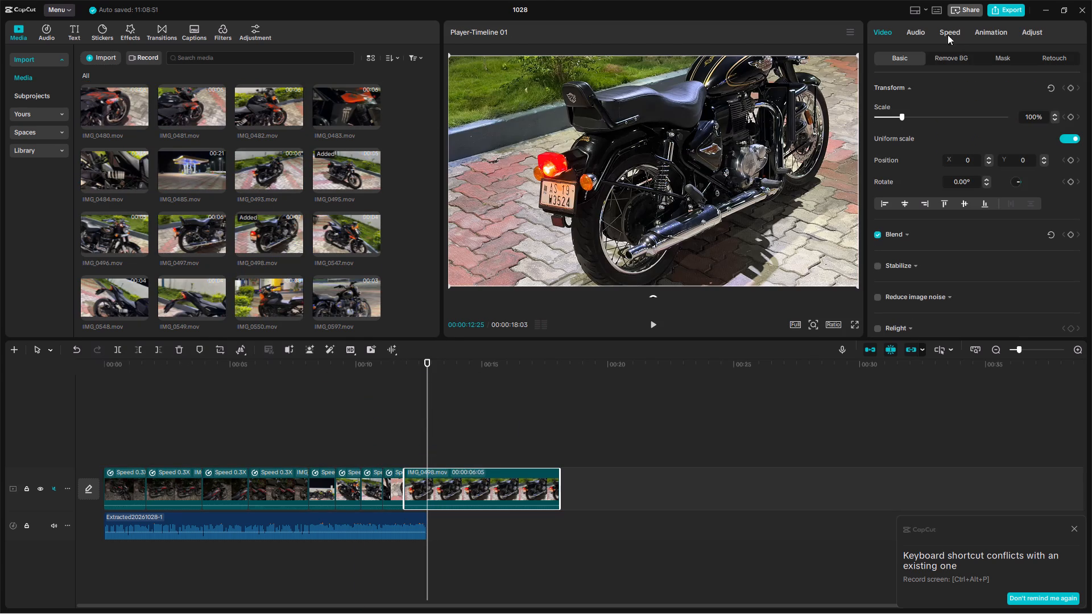
Slow the IMG_0498.mov clip to 0.35x speed.
click(951, 31)
drag(1058, 102, 1015, 101)
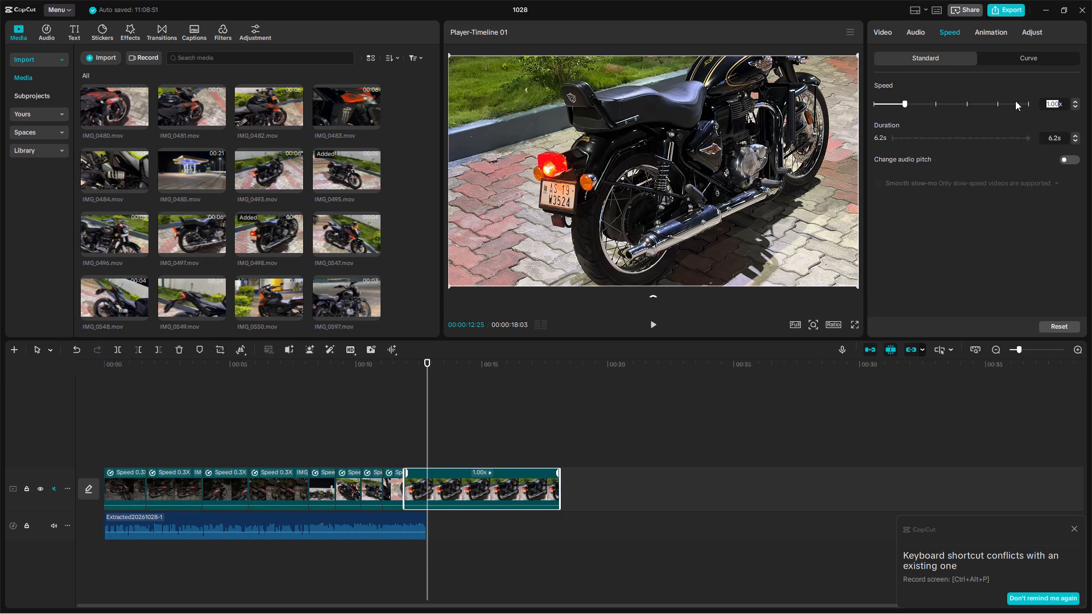
text(0.)
text(35)
key(Return)
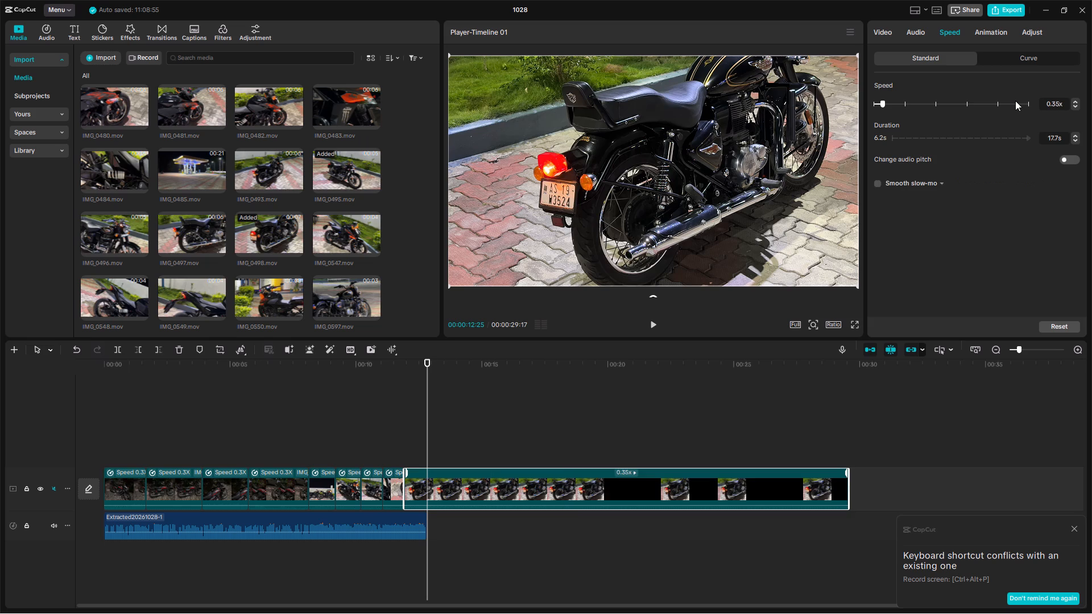
Scrub through IMG_0498.mov for a good starting frame and trim about 2 seconds off the clip's start.
drag(429, 400, 432, 400)
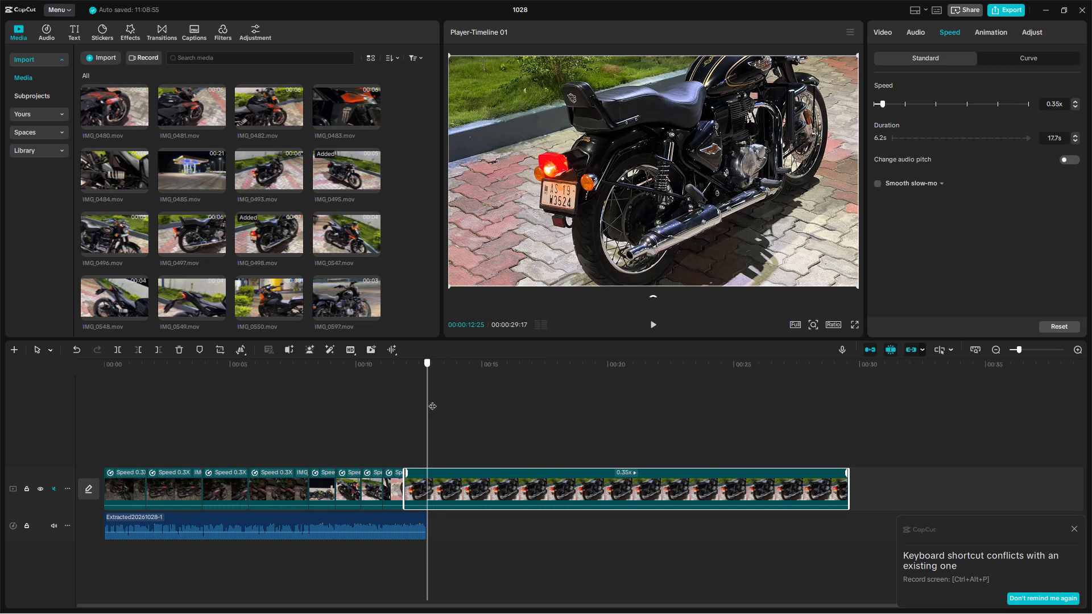
drag(432, 400, 640, 441)
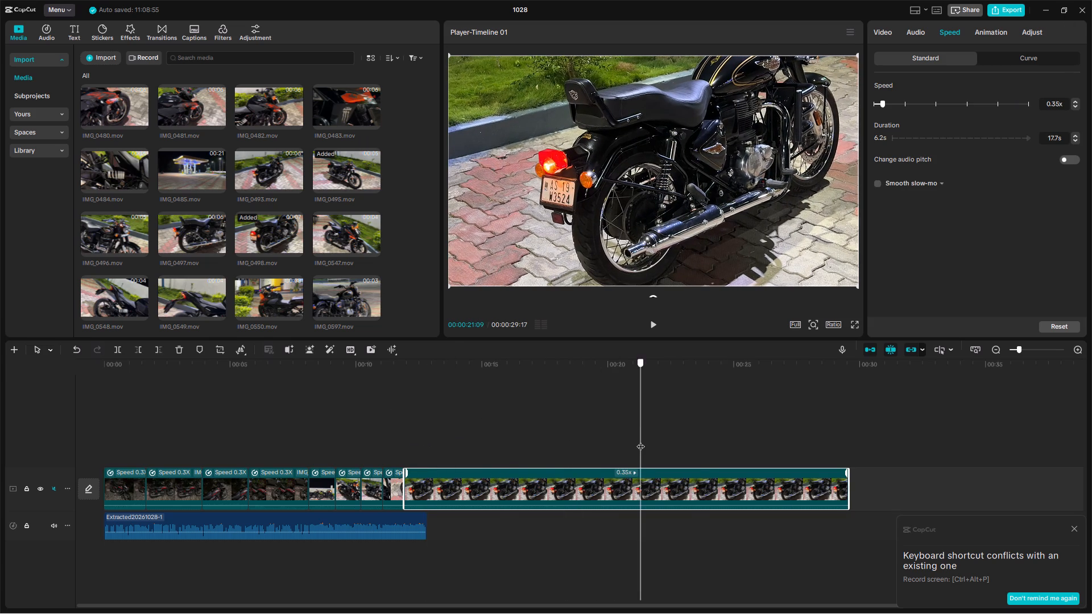
drag(640, 441, 436, 435)
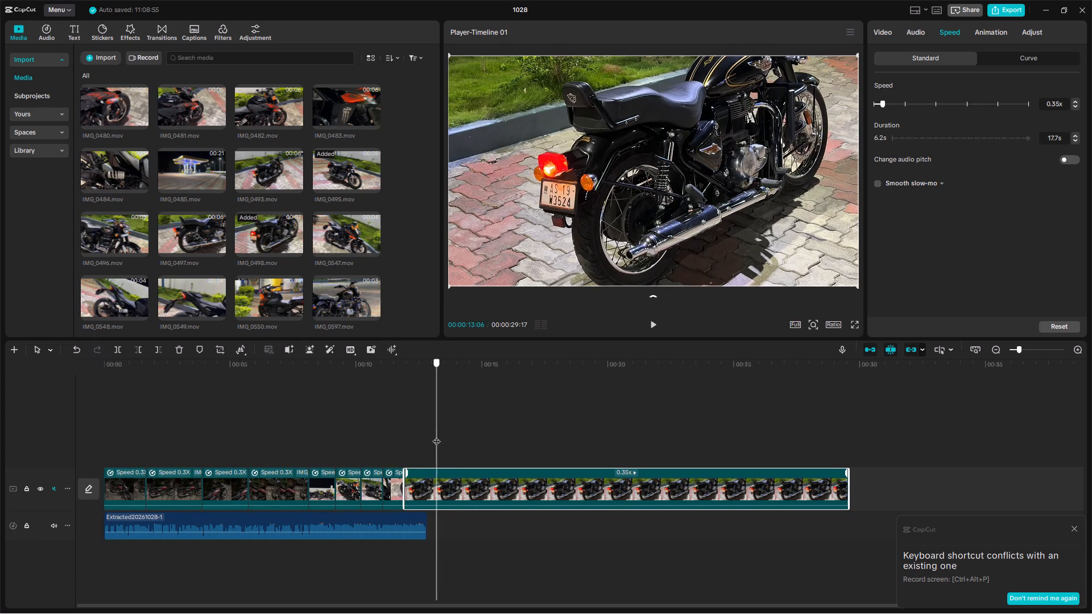
drag(436, 435, 464, 445)
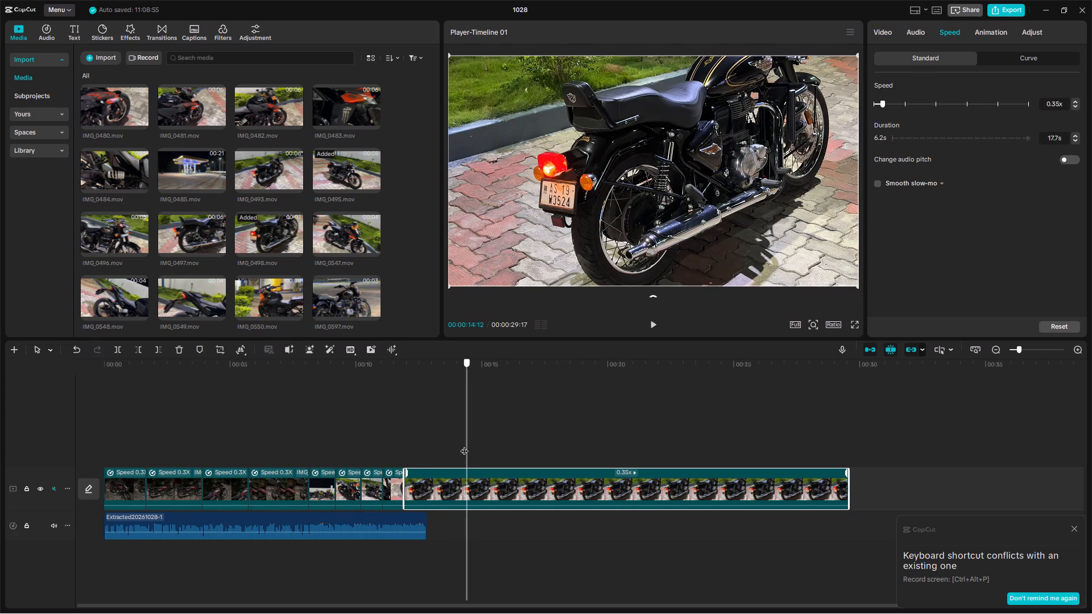
drag(464, 445, 454, 445)
drag(408, 491, 454, 495)
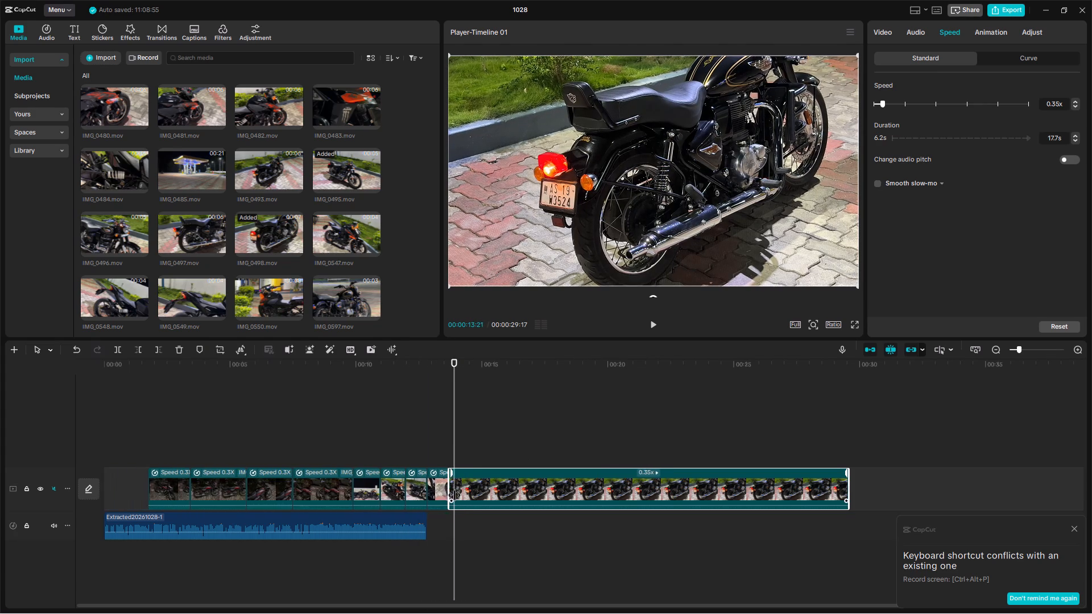
drag(454, 495, 456, 495)
Trim the end of IMG_0498.mov to the end of the extracted audio at 00:00:12:25 and play back the timeline.
drag(799, 486, 428, 499)
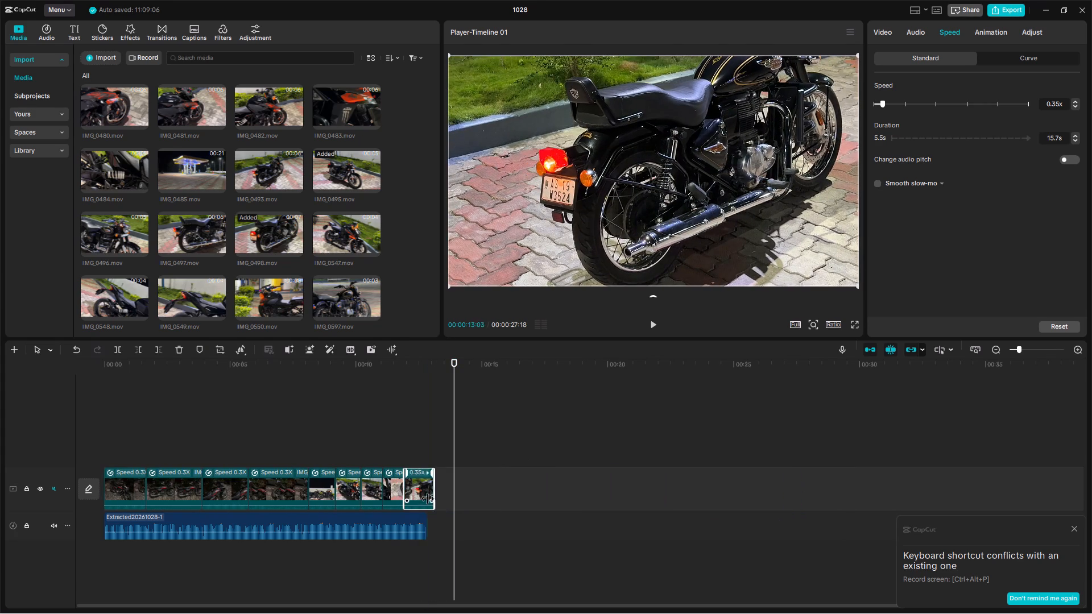
drag(428, 499, 422, 499)
click(242, 434)
key(space)
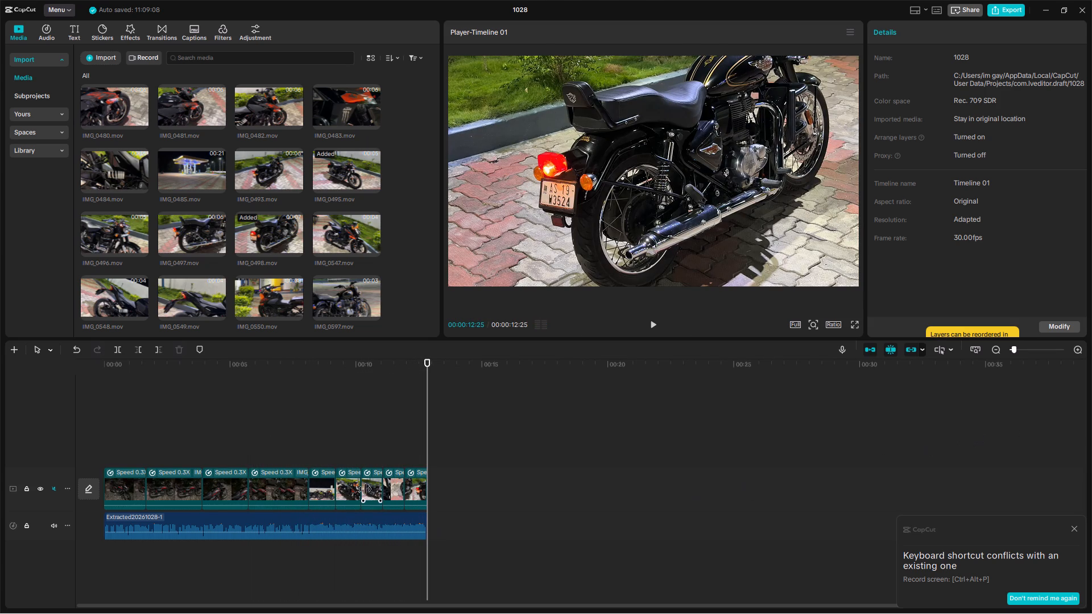
Browse the imported media for another motorcycle clip and preview IMG_0462.mov.
scroll(260, 265, down, 2)
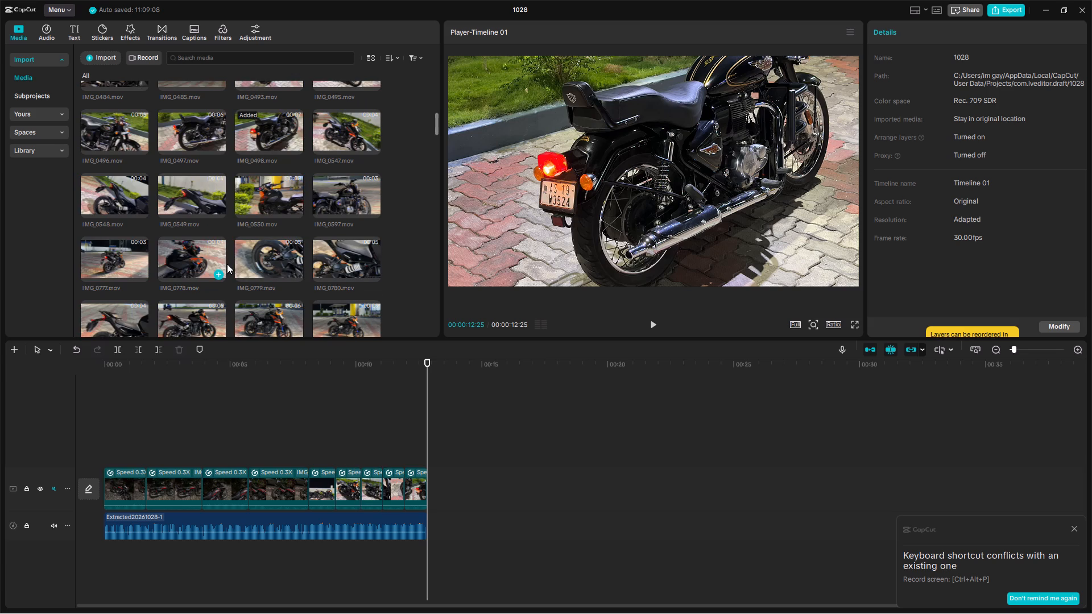
scroll(204, 296, down, 3)
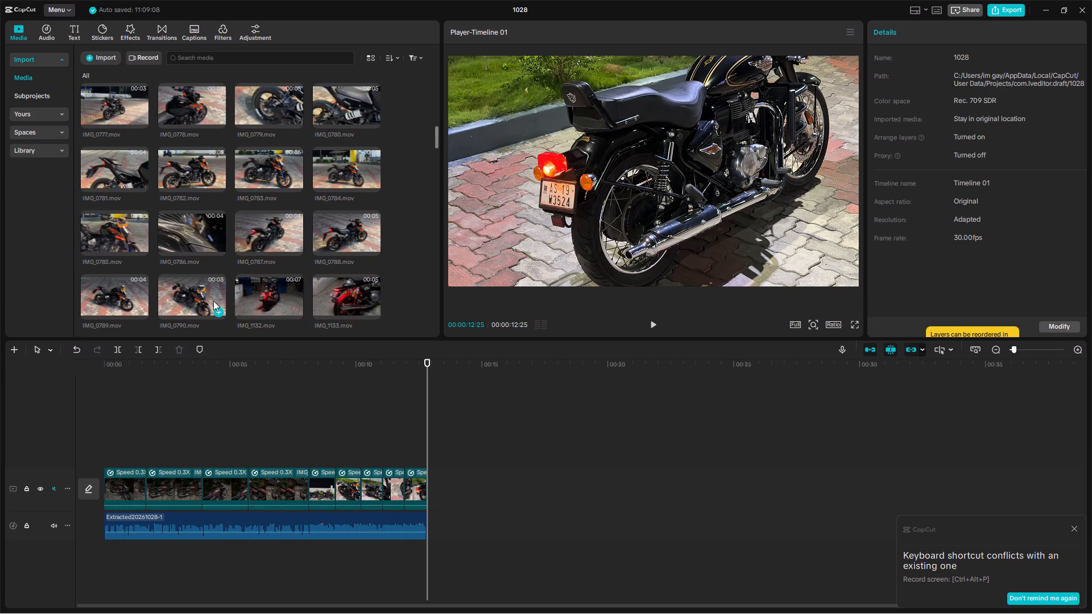
scroll(213, 301, up, 5)
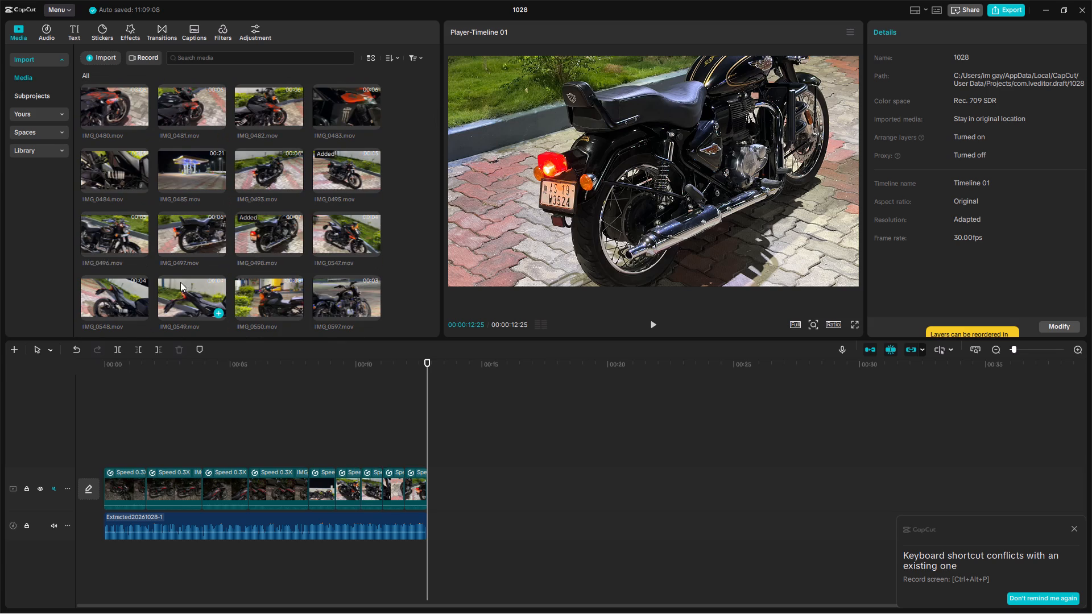
scroll(154, 268, up, 2)
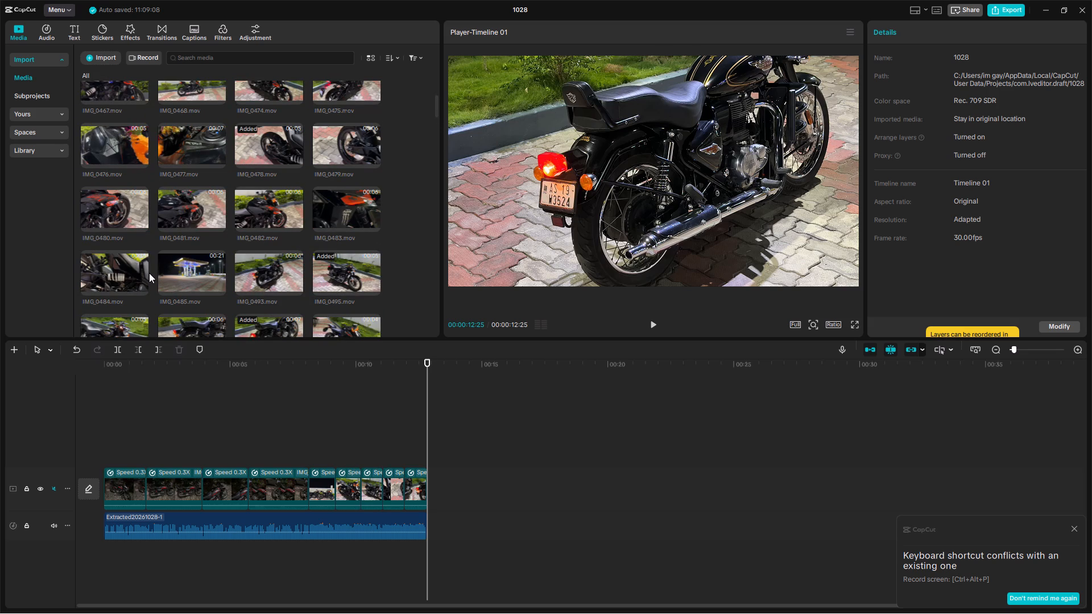
scroll(149, 273, up, 2)
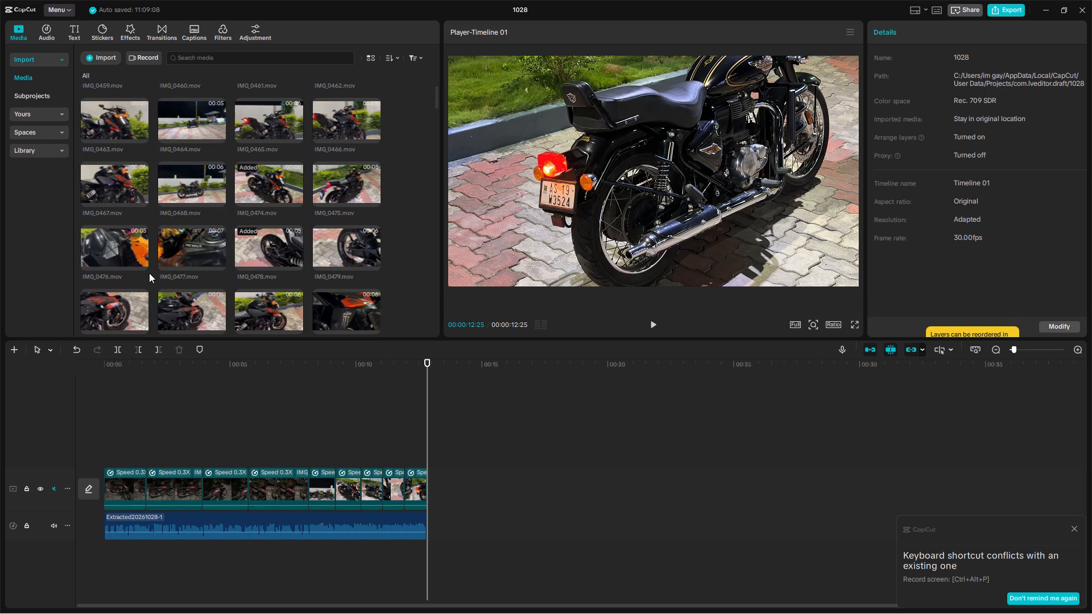
scroll(149, 273, up, 1)
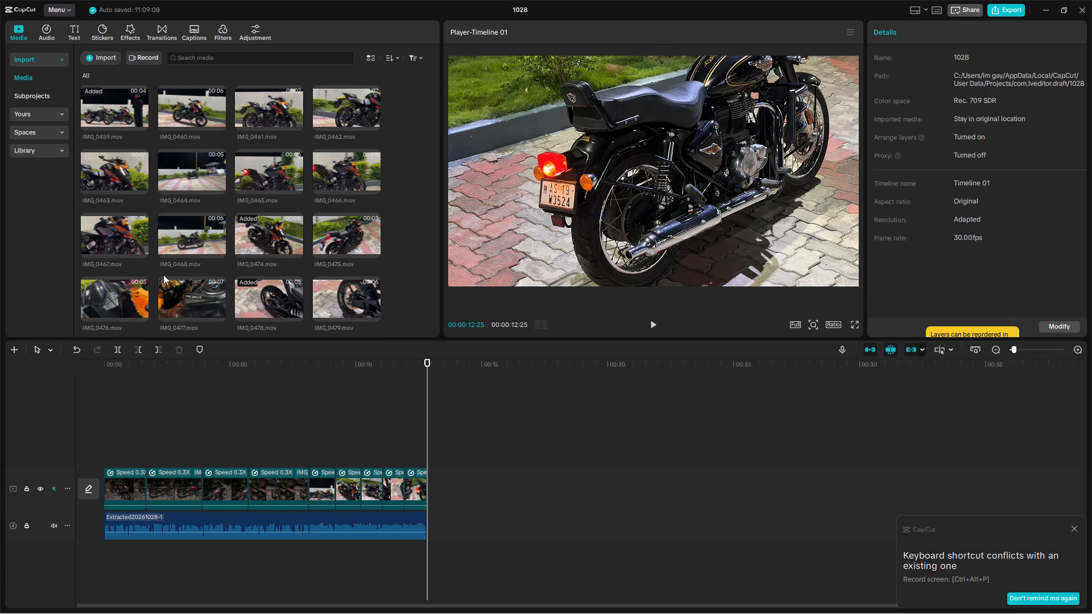
click(335, 105)
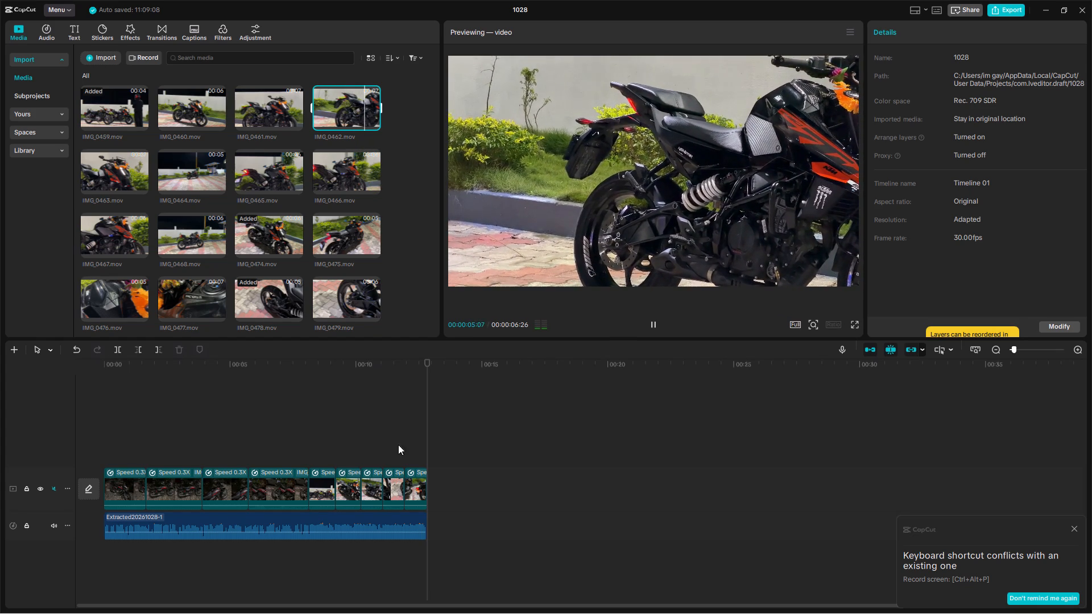
Play back the last clips of the timeline from IMG_0478.mov against the audio.
click(392, 468)
click(377, 447)
key(space)
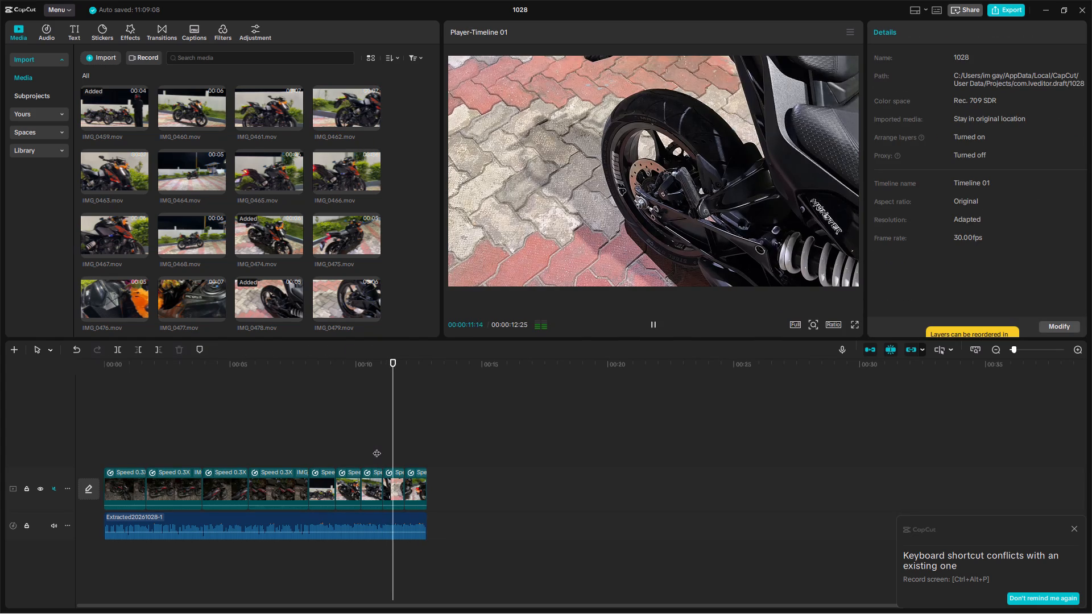
key(space)
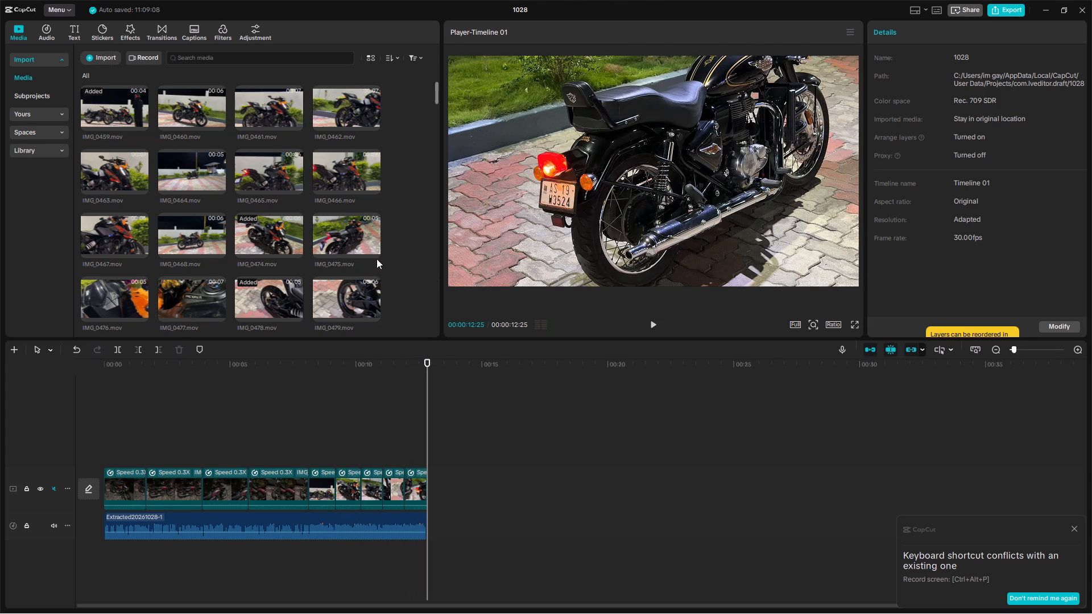
Preview IMG_0475.mov, including at full screen, and compare it with IMG_0467.mov and IMG_0463.mov as candidate clips.
click(351, 244)
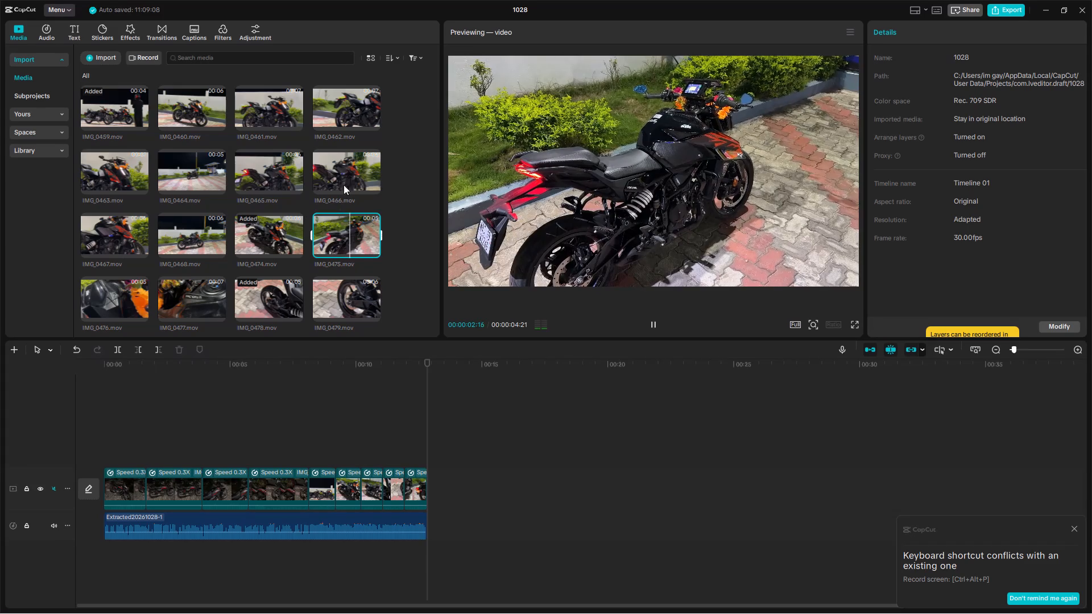
click(853, 320)
click(853, 324)
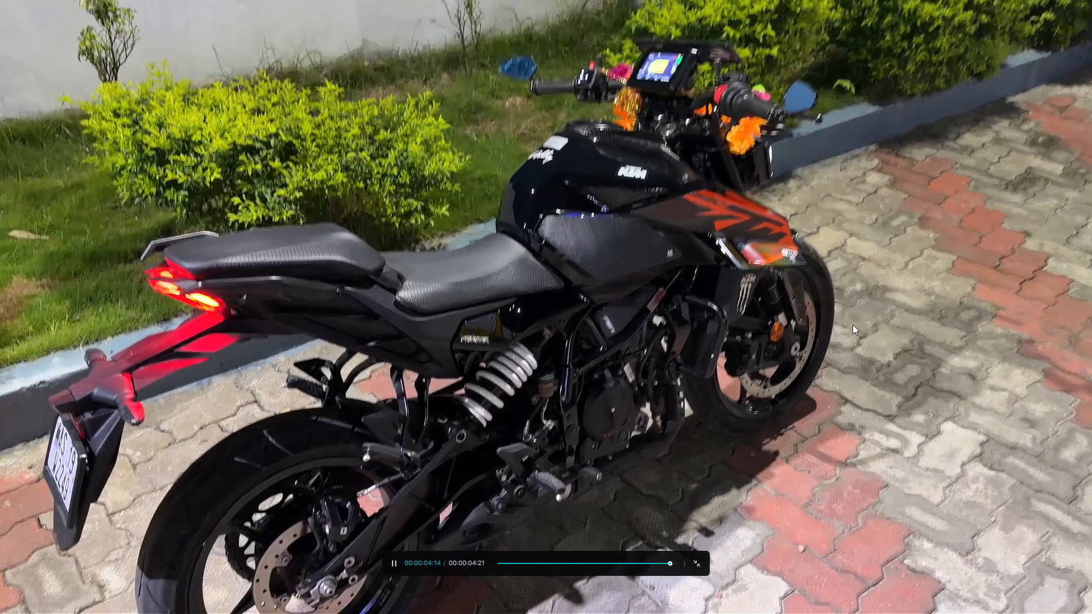
key(space)
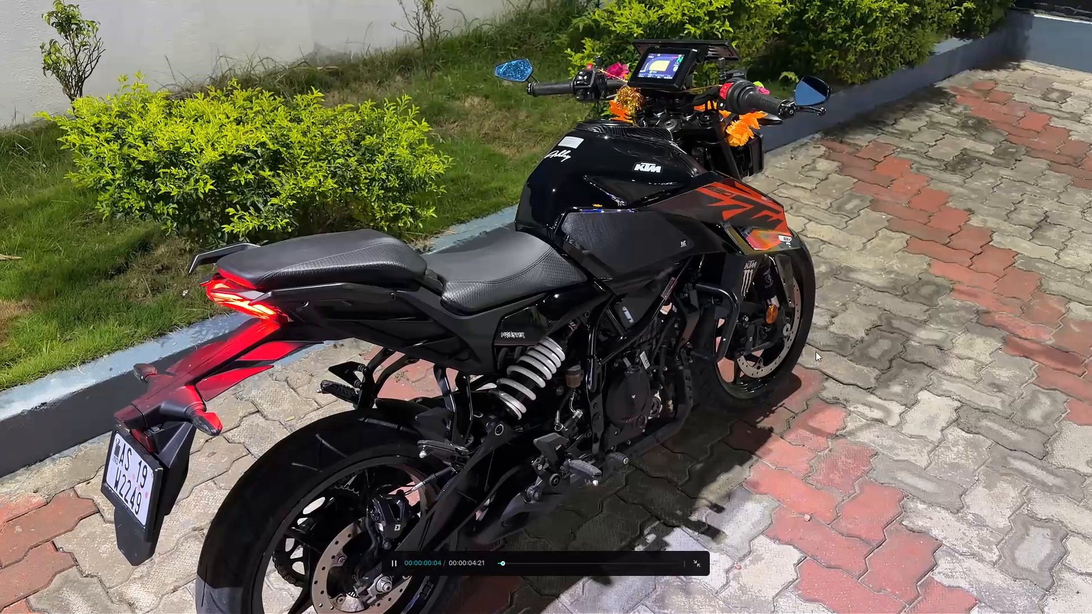
click(734, 580)
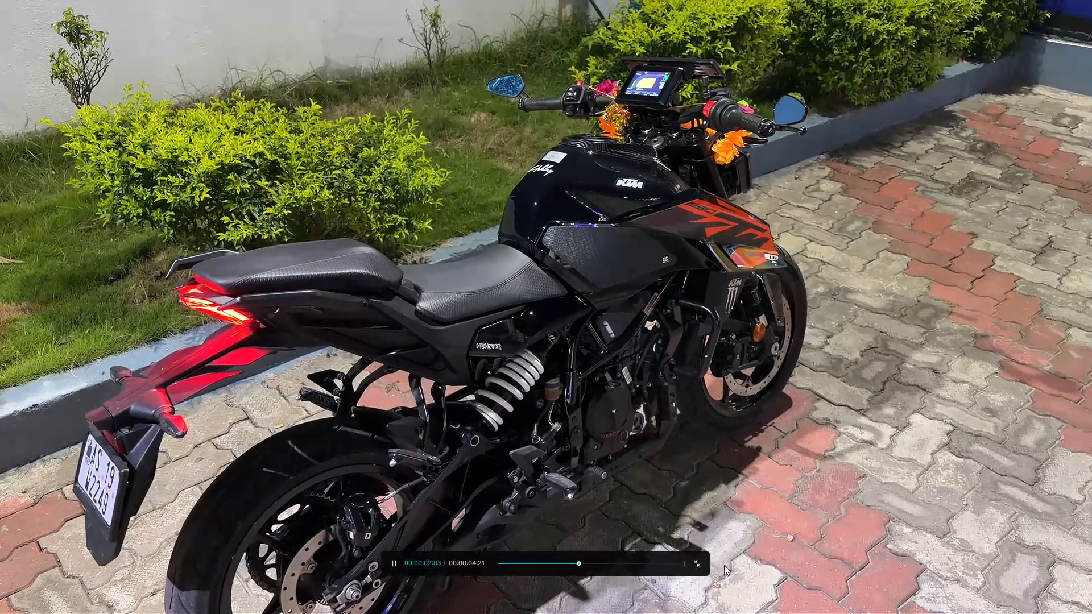
click(701, 566)
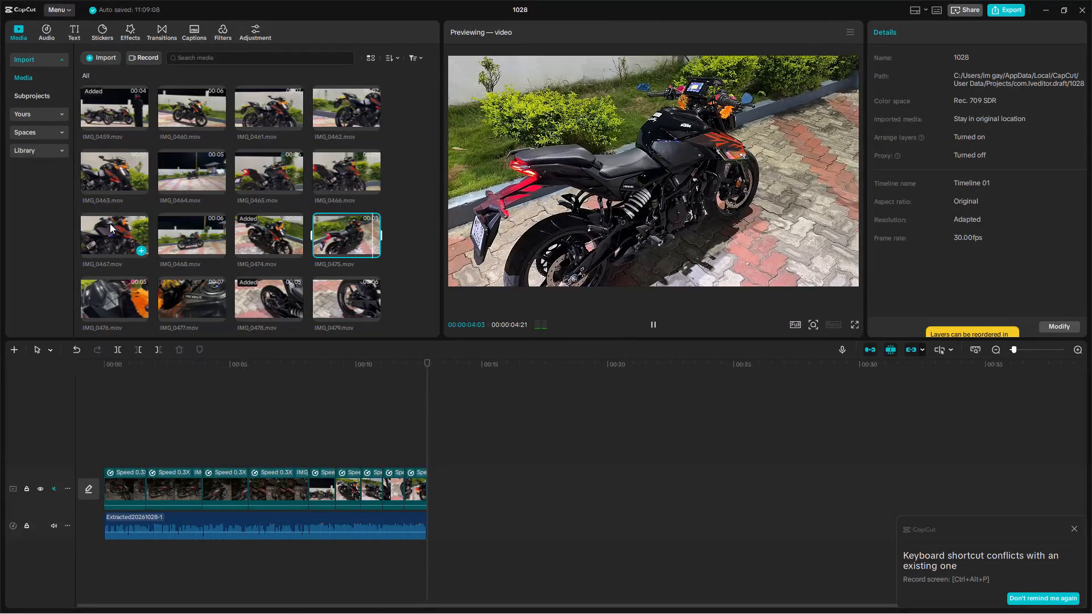
click(117, 234)
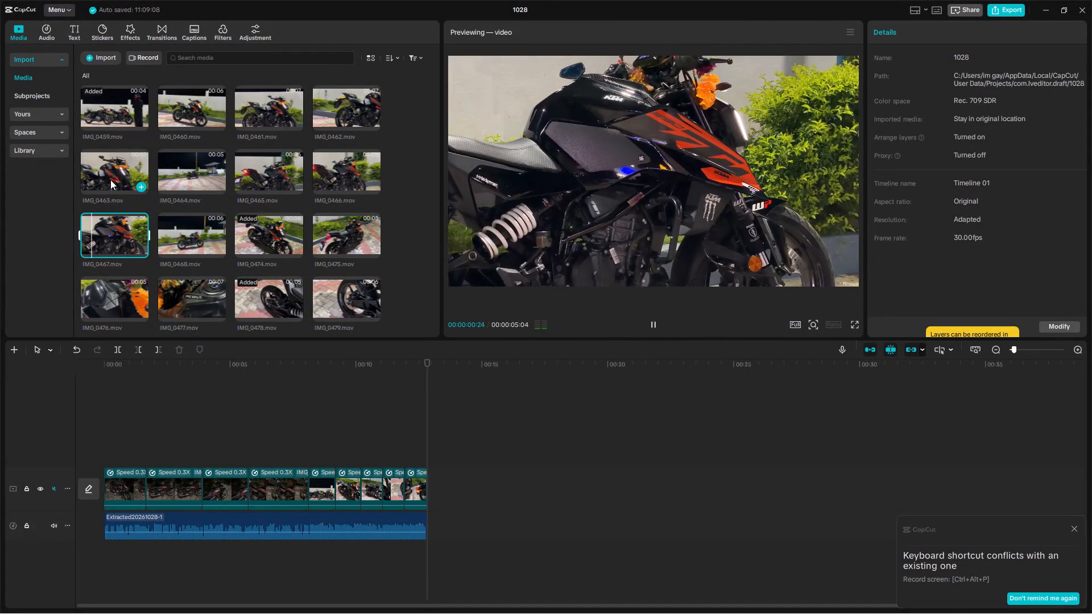
click(110, 180)
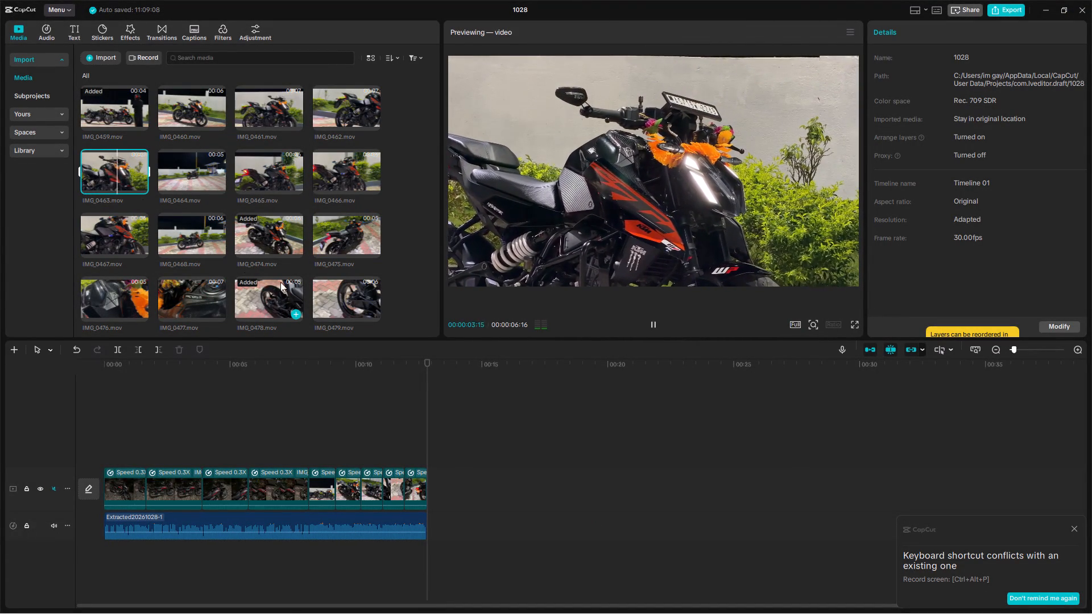
Preview IMG_0480.mov and place it on a track above the main track, starting where IMG_0478.mov begins.
scroll(304, 283, down, 3)
click(185, 219)
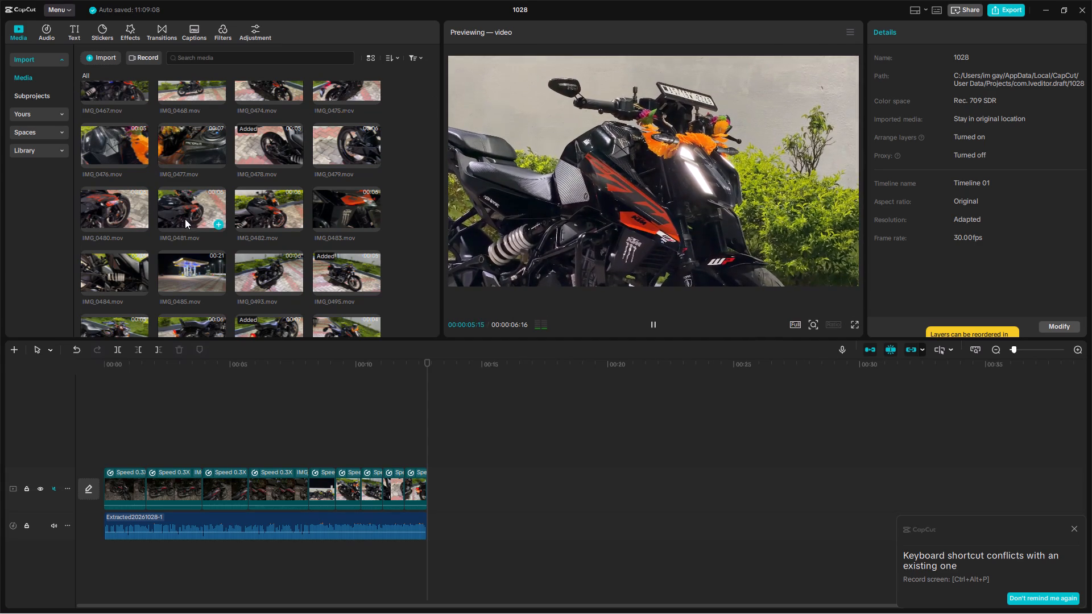
click(122, 205)
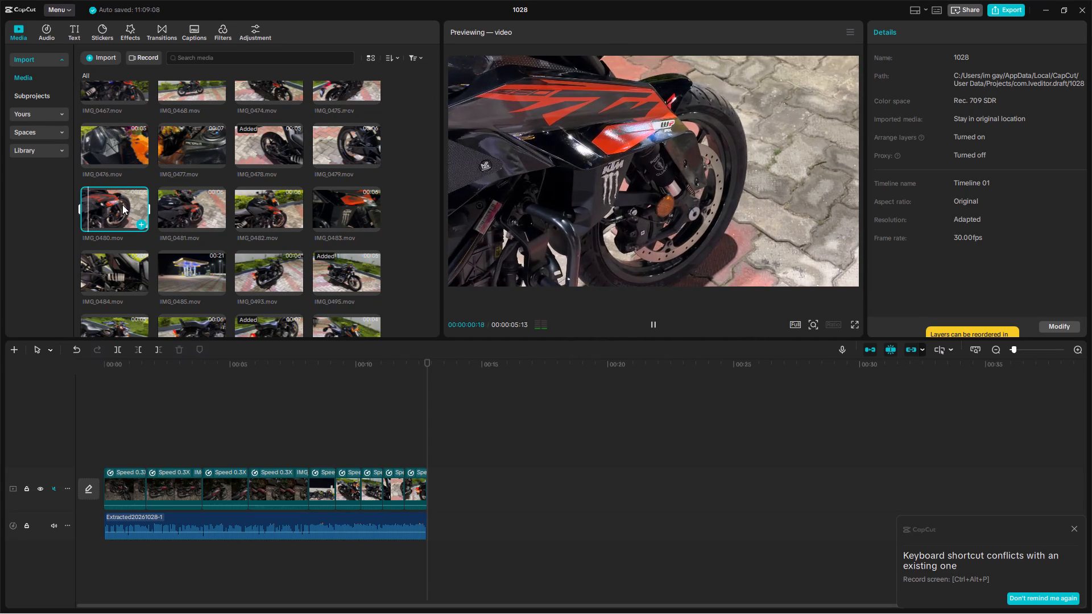
drag(122, 204, 382, 451)
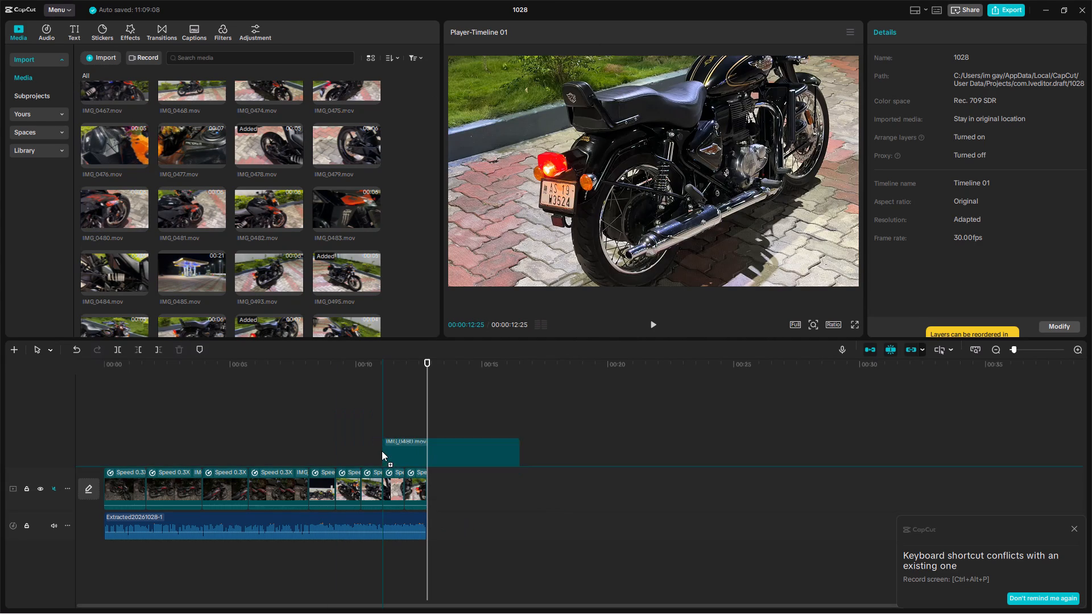
drag(382, 451, 380, 448)
Delete the IMG_0478.mov clip and move IMG_0480.mov into its place on the main track, before IMG_0498.mov.
click(395, 478)
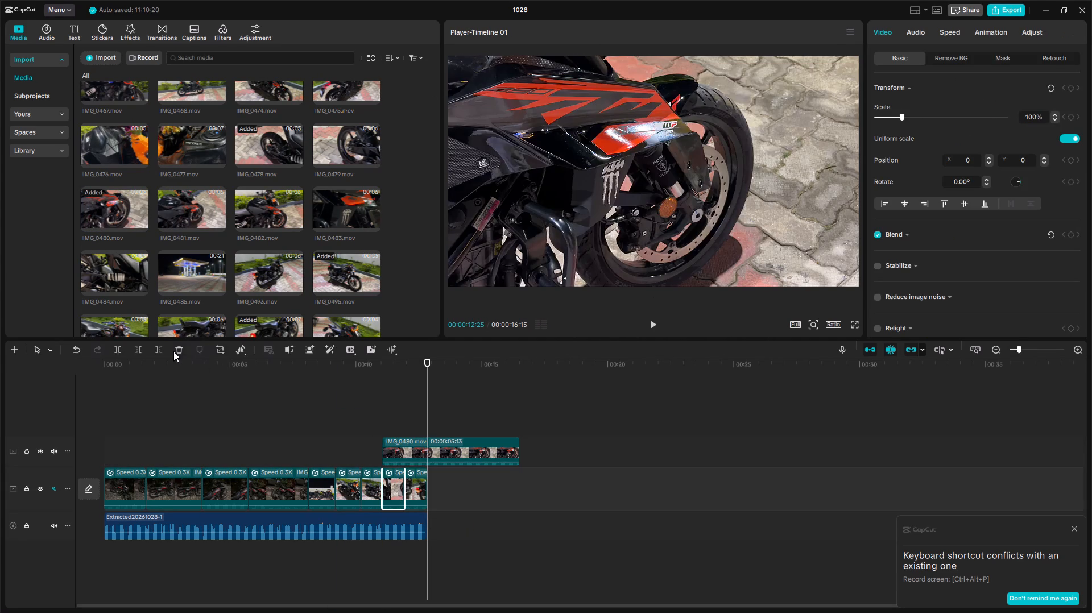
click(179, 350)
drag(415, 460, 404, 469)
click(407, 468)
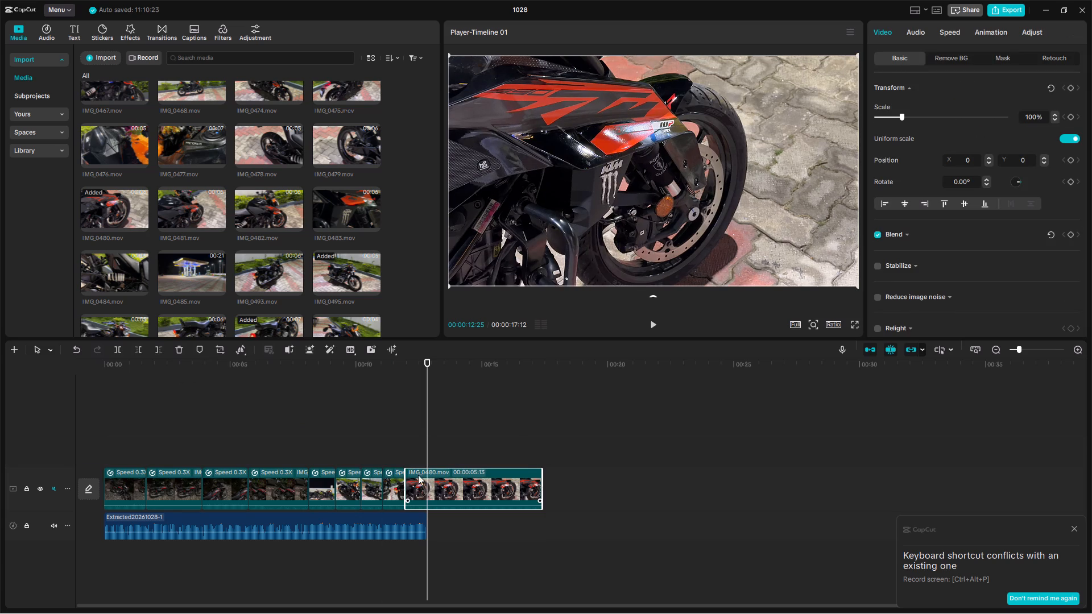
drag(423, 486, 392, 493)
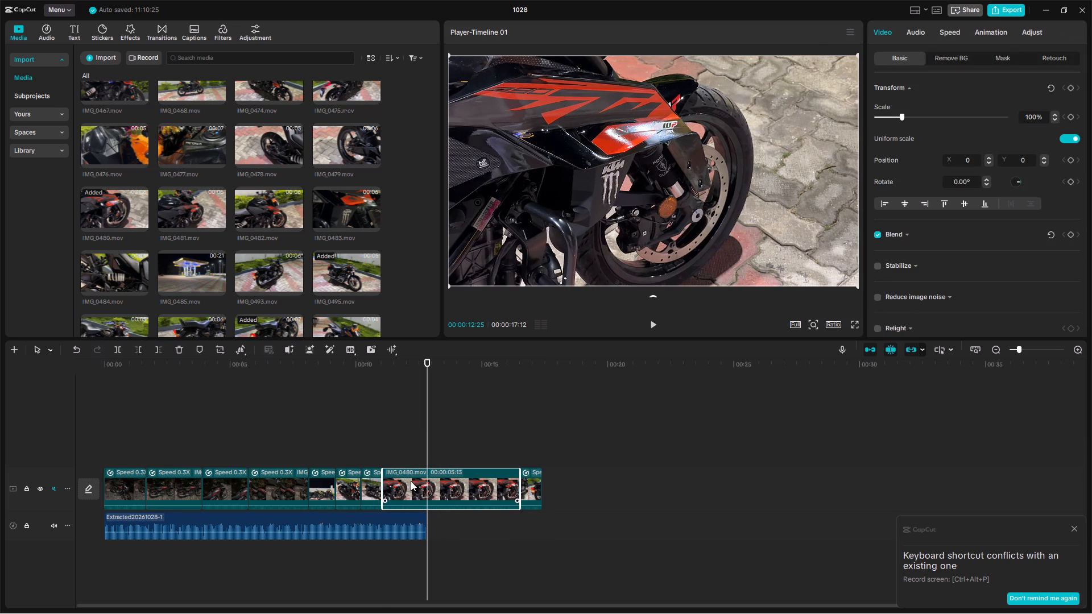
Set the playback speed of the IMG_0480.mov clip to 0.35x.
click(944, 34)
drag(1061, 103, 1056, 102)
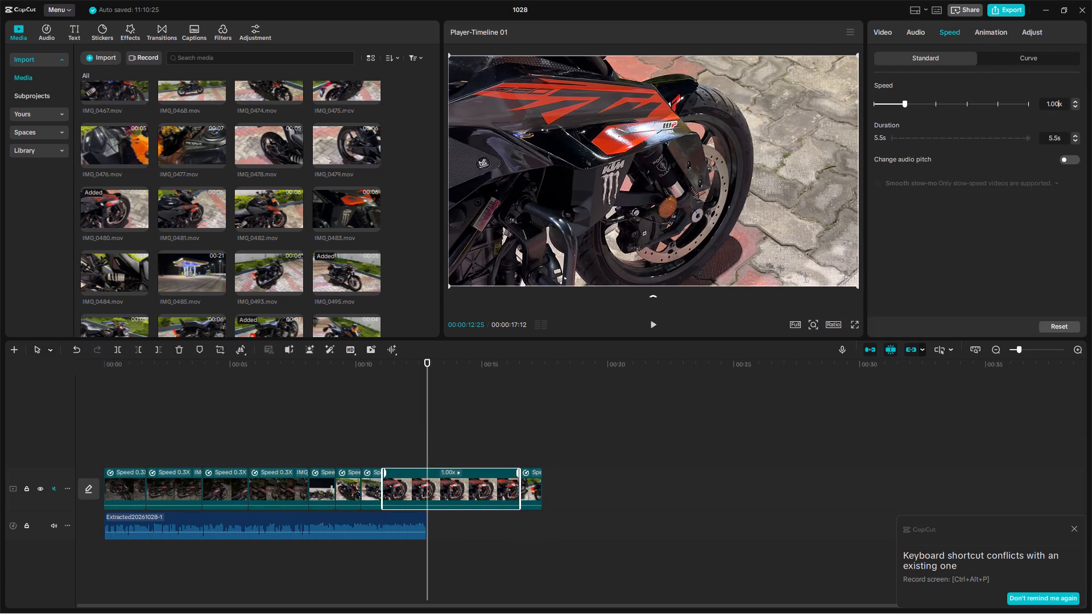
drag(1056, 102, 1024, 96)
text(0.35)
key(Return)
Trim about 1.4 seconds off the start of the slowed IMG_0480.mov clip.
click(508, 443)
drag(508, 443, 522, 458)
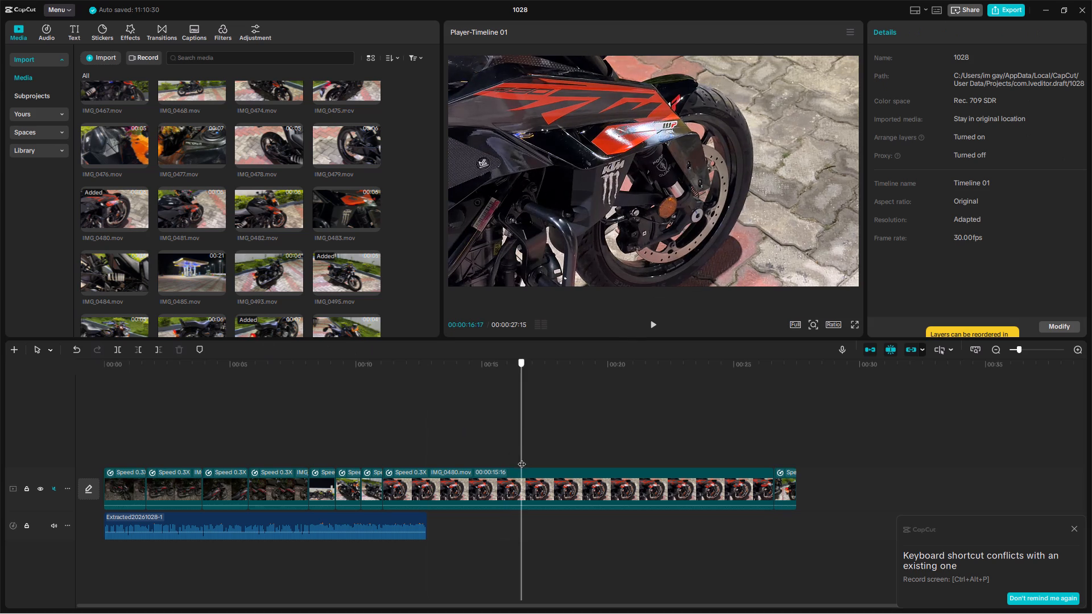
drag(522, 458, 433, 476)
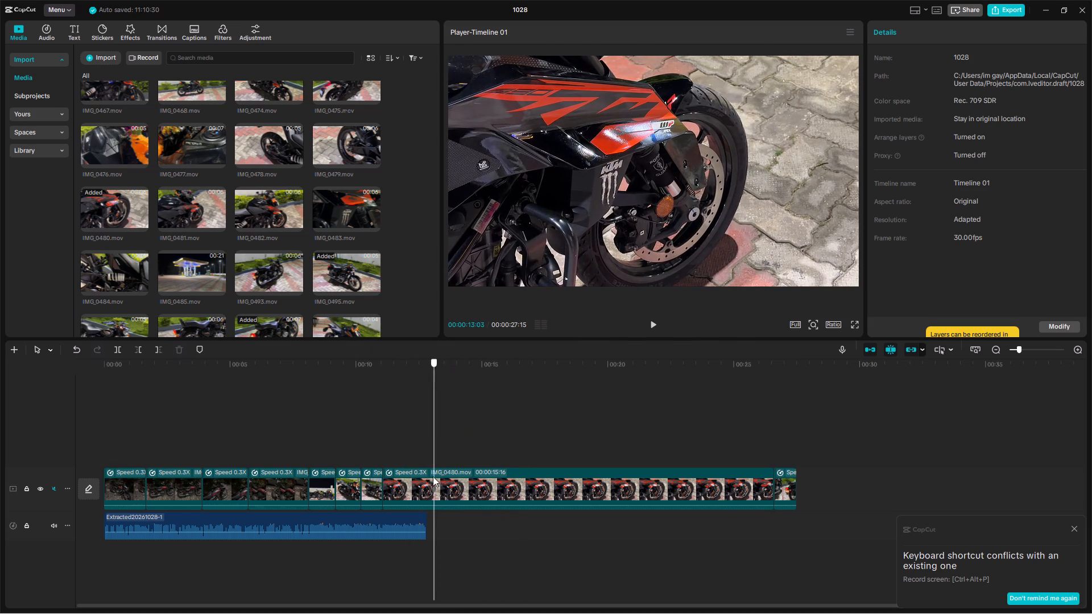
drag(433, 476, 417, 478)
click(409, 492)
drag(380, 485, 414, 486)
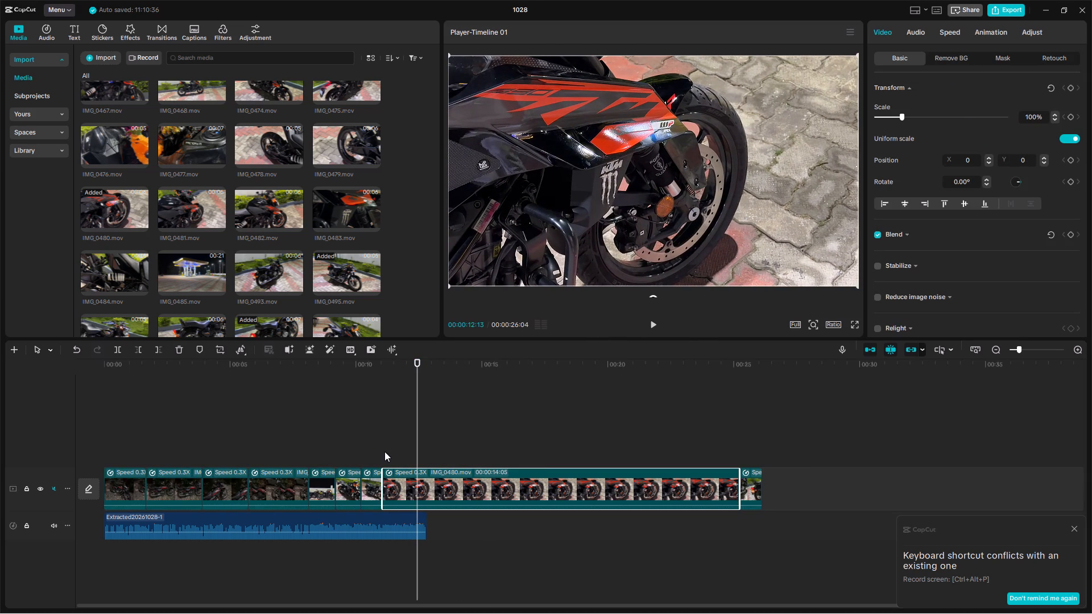
Find the cut point by playing the audio and trim the end of IMG_0480.mov to 00:00:11:25.
click(384, 451)
key(space)
key(space)
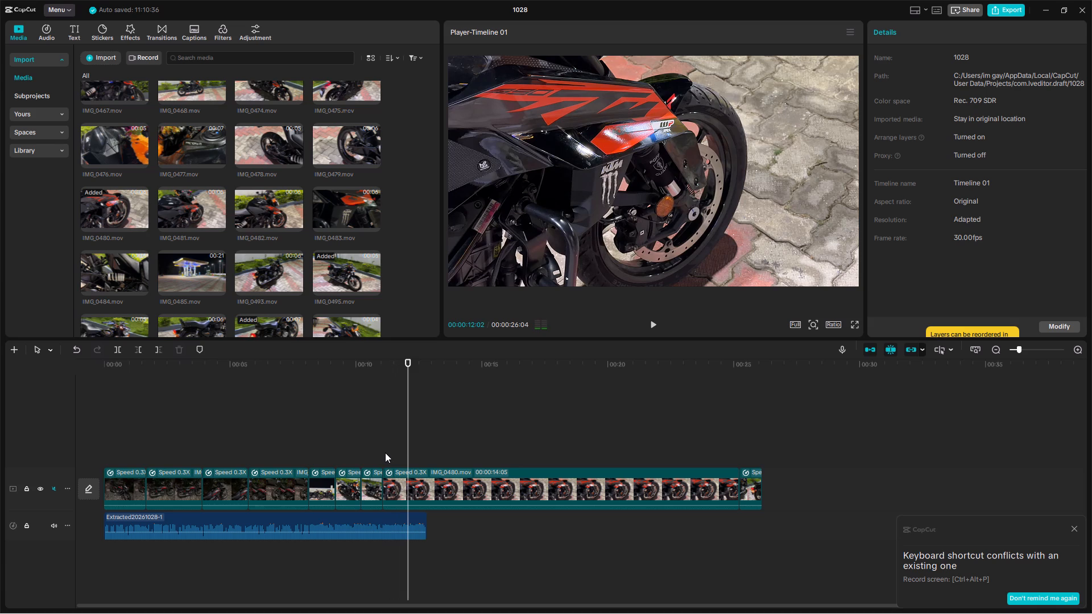
click(387, 448)
key(space)
key(space)
key(space)
key(space)
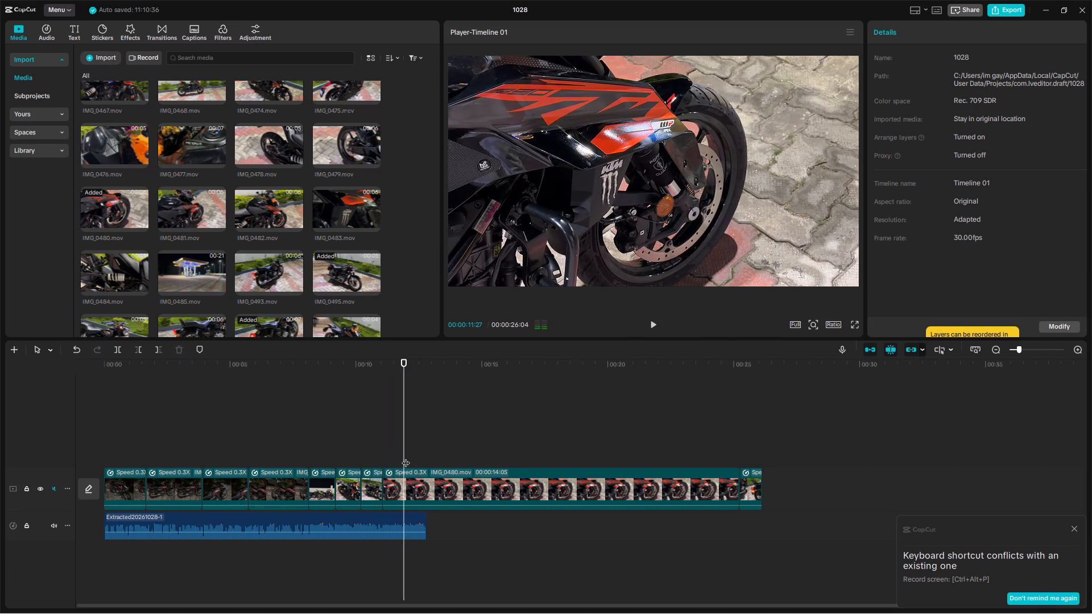
key(Left)
key(Left)
click(522, 488)
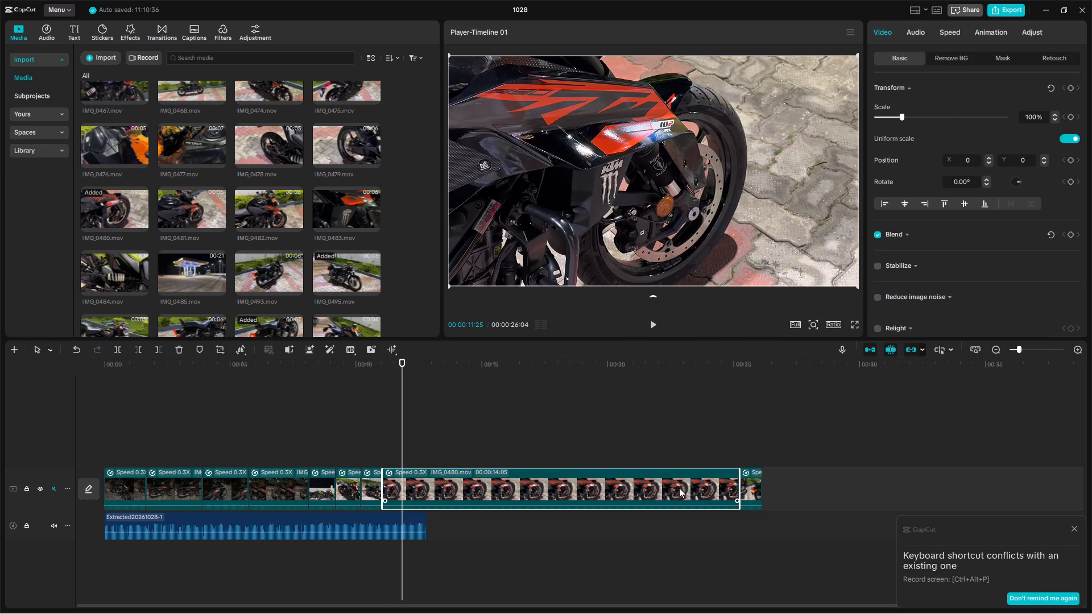
drag(739, 484, 402, 460)
click(404, 484)
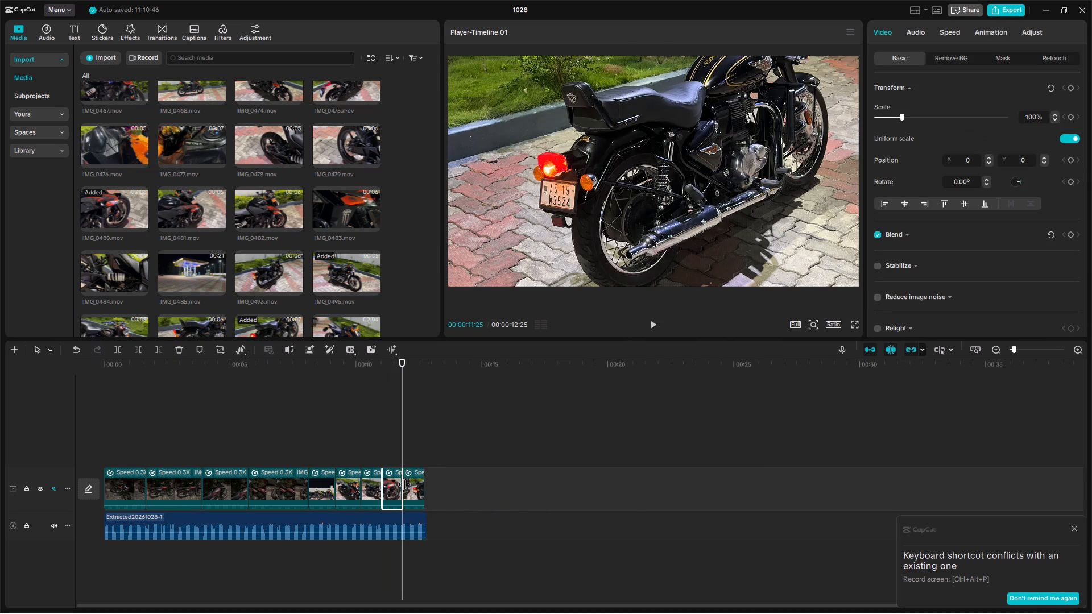
Extend the end of the last clip, IMG_0498.mov, slightly to meet the audio's end and play back the final clips.
click(421, 487)
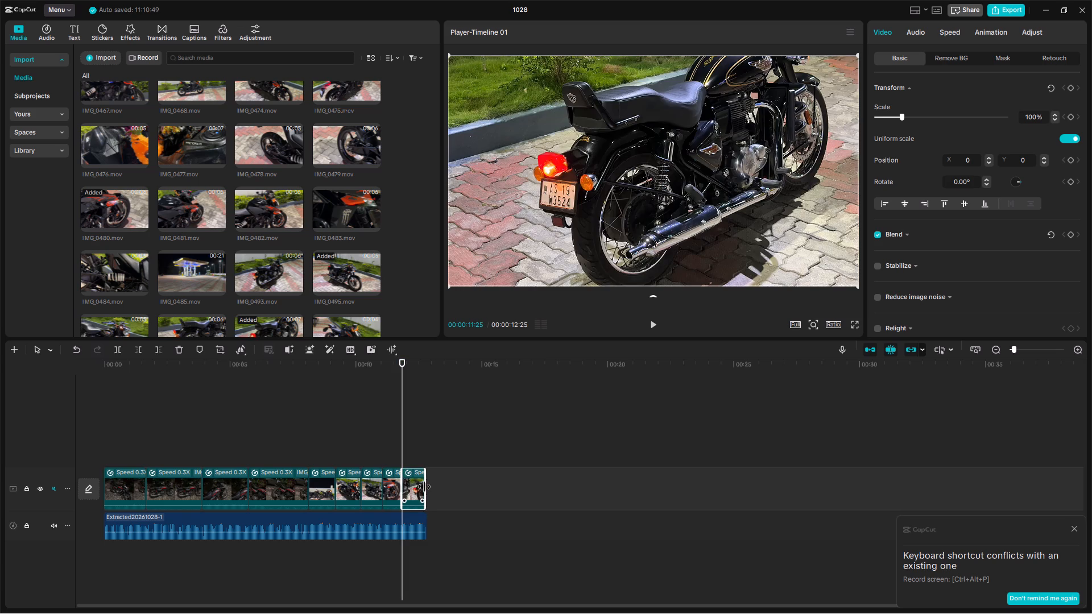
click(424, 487)
click(381, 448)
key(space)
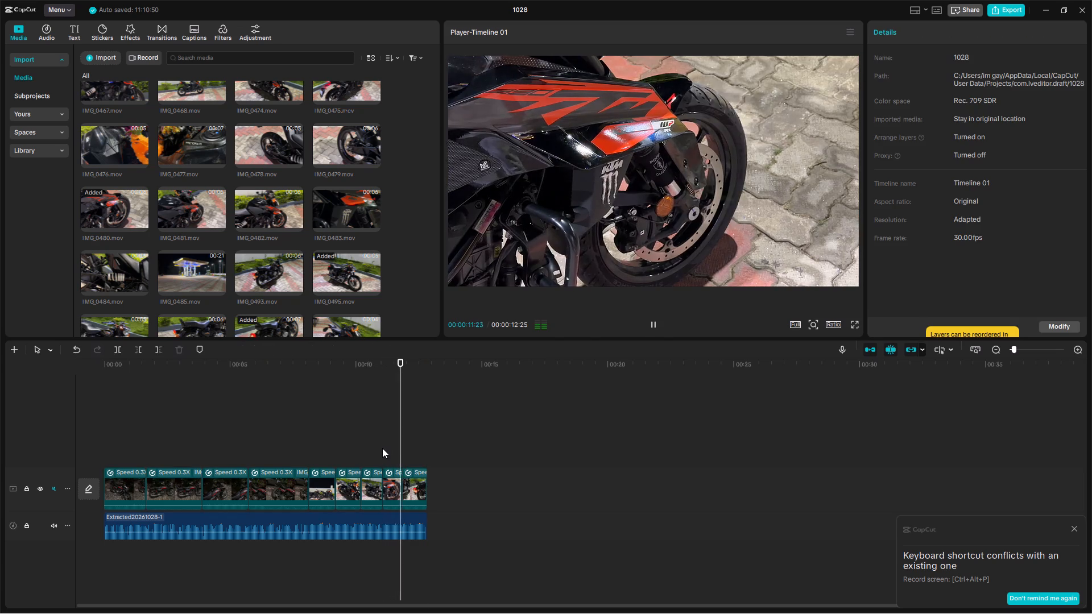
click(348, 430)
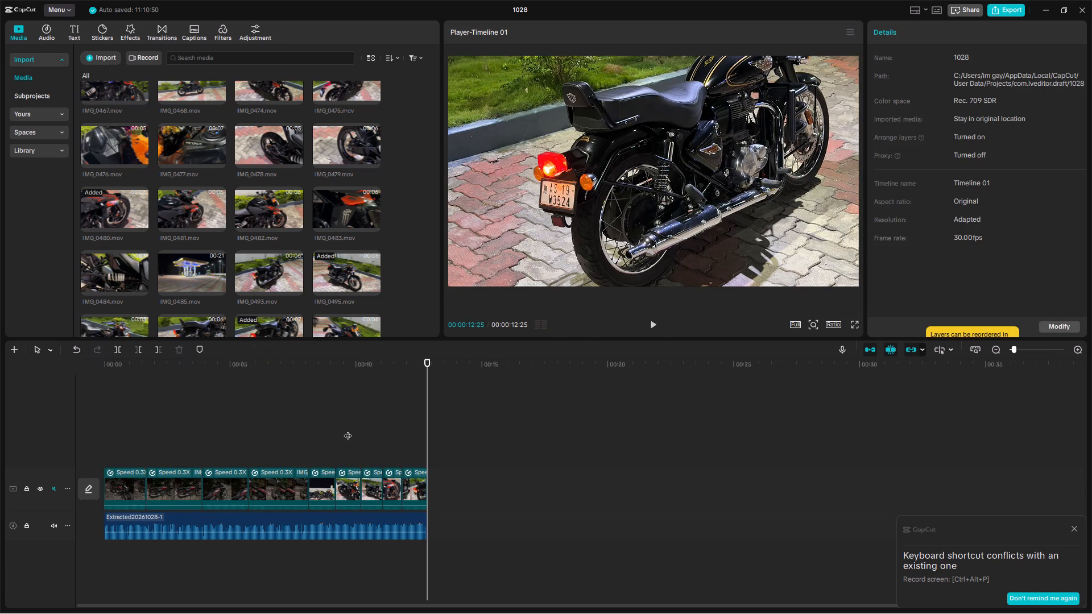
key(space)
key(space)
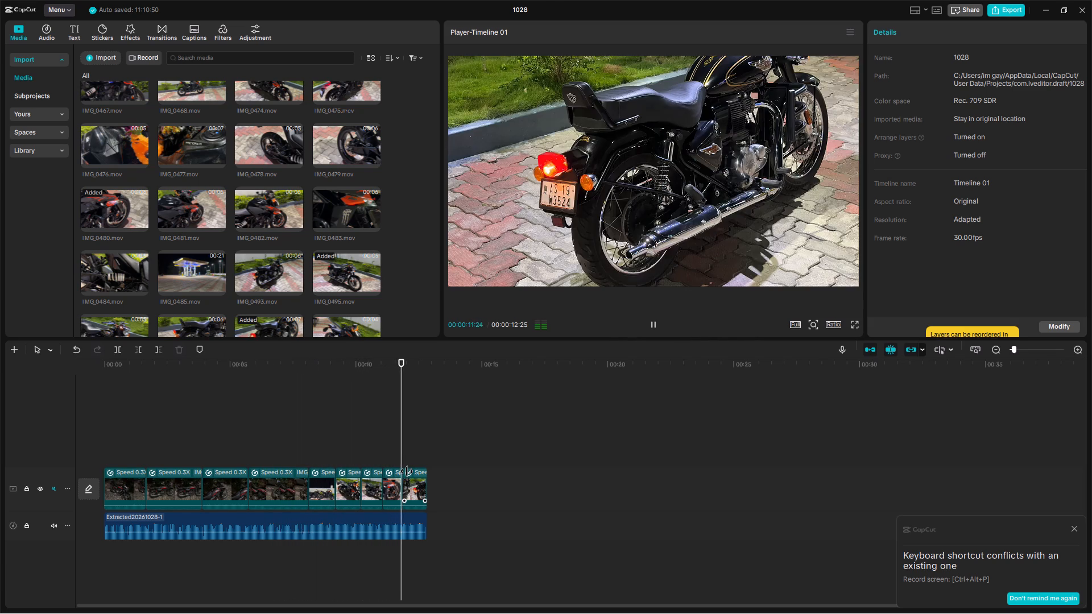
Turn off auto snapping for the timeline.
text(n)
key(space)
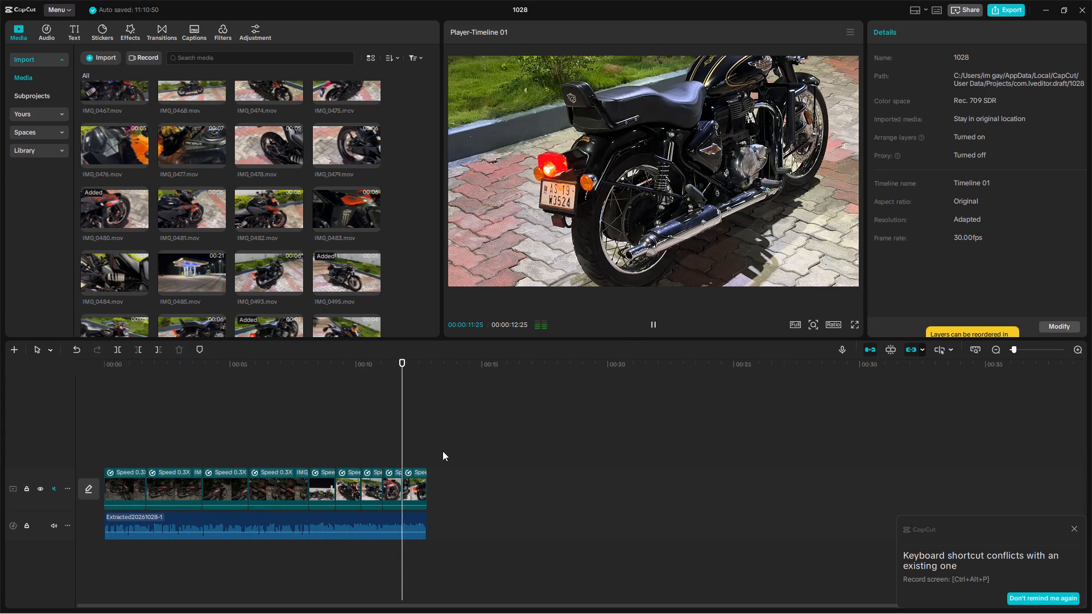
Enable smooth slow-mo with Optical flow on the last two clips, IMG_0498.mov and IMG_0480.mov.
click(413, 480)
click(950, 26)
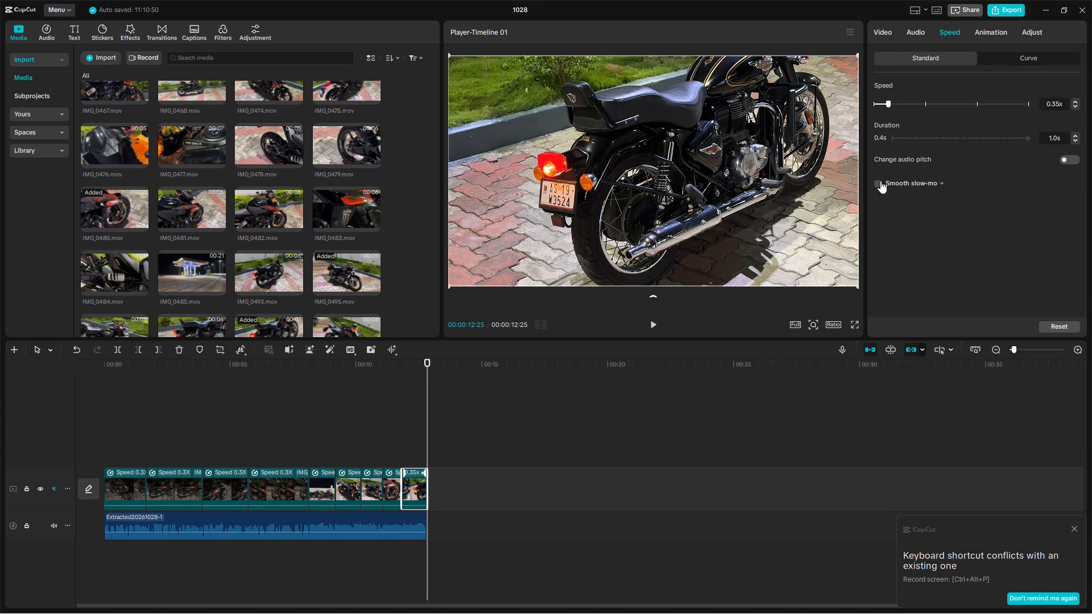
click(876, 184)
click(893, 201)
click(925, 247)
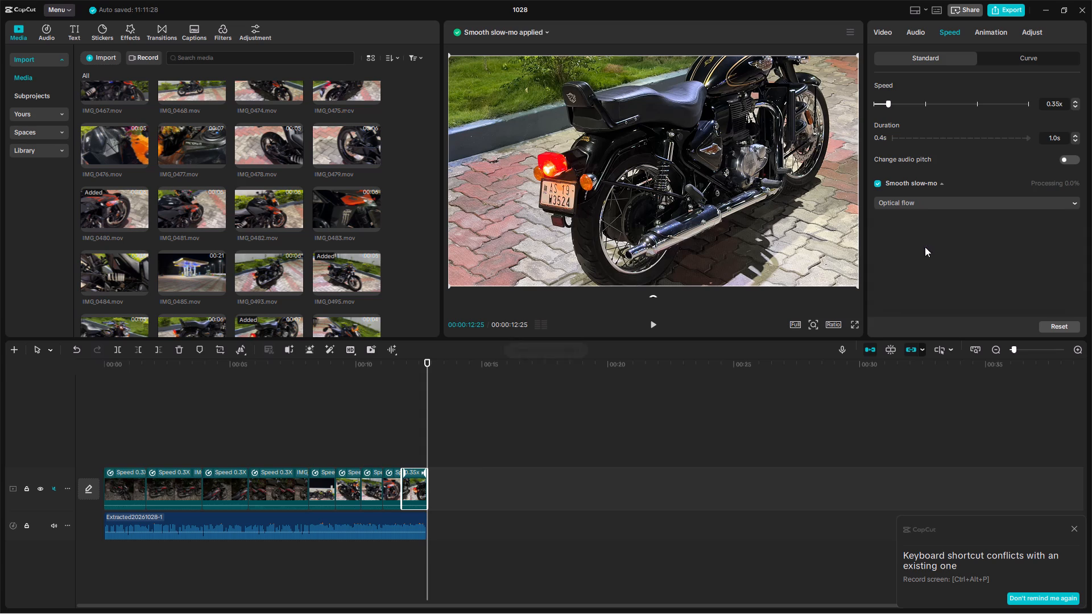
click(392, 483)
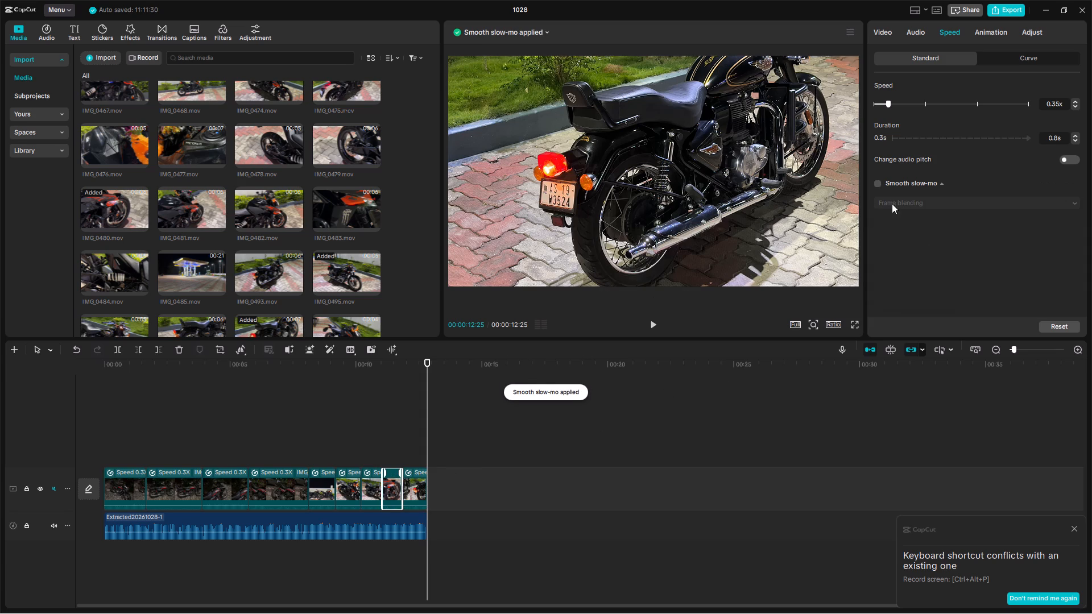
click(878, 183)
click(908, 206)
click(941, 249)
Enable smooth slow-mo with Optical flow on the seventh, sixth and fifth clips of the main track.
click(373, 487)
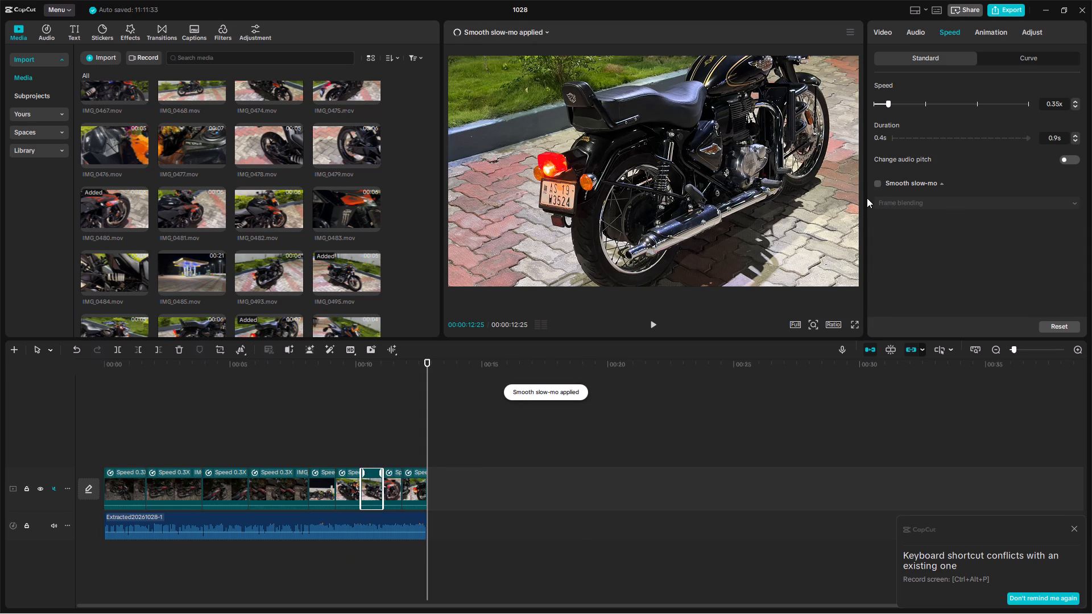
click(875, 184)
click(897, 202)
click(936, 246)
click(345, 478)
click(879, 184)
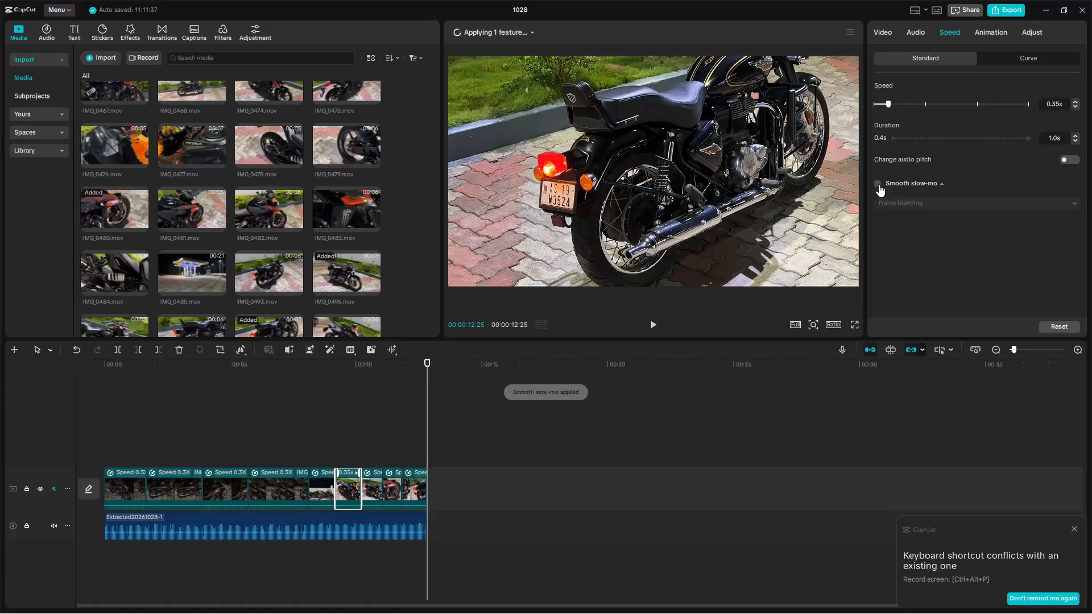
click(896, 199)
click(911, 250)
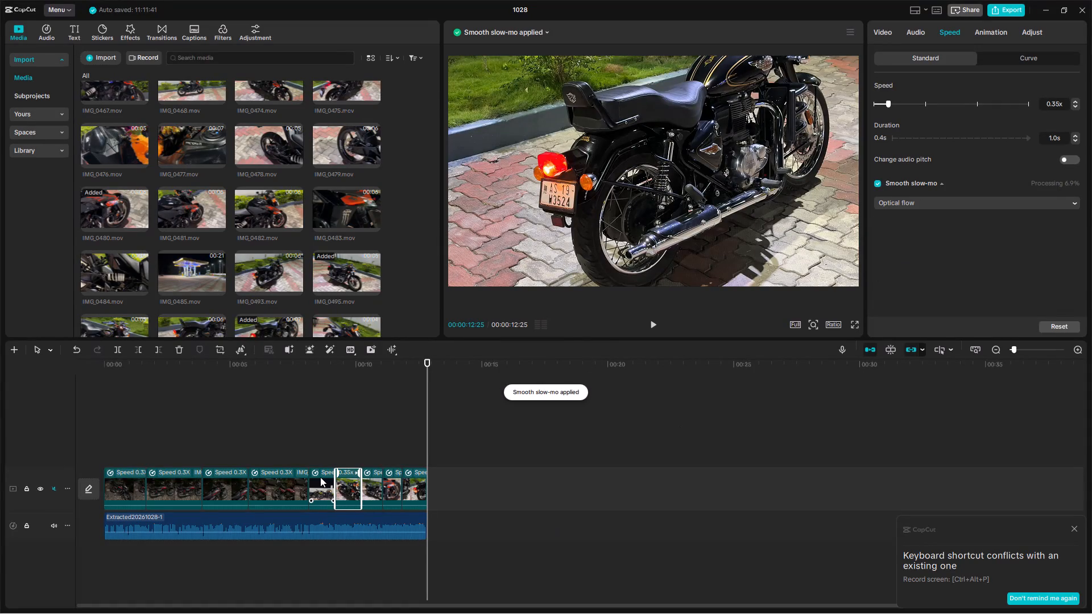
click(316, 477)
click(873, 182)
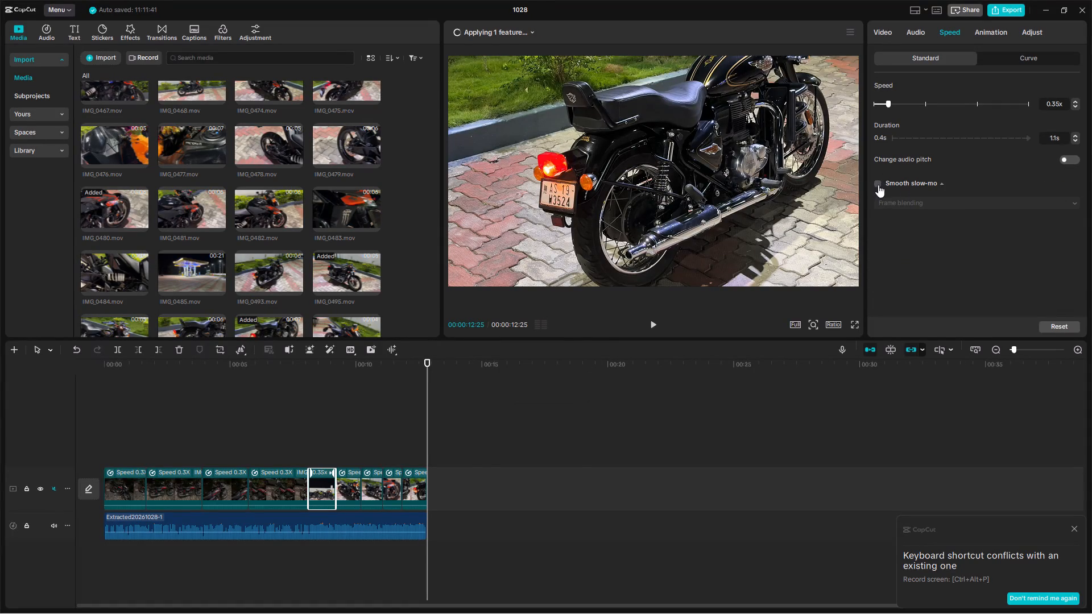
click(878, 184)
click(896, 200)
click(923, 251)
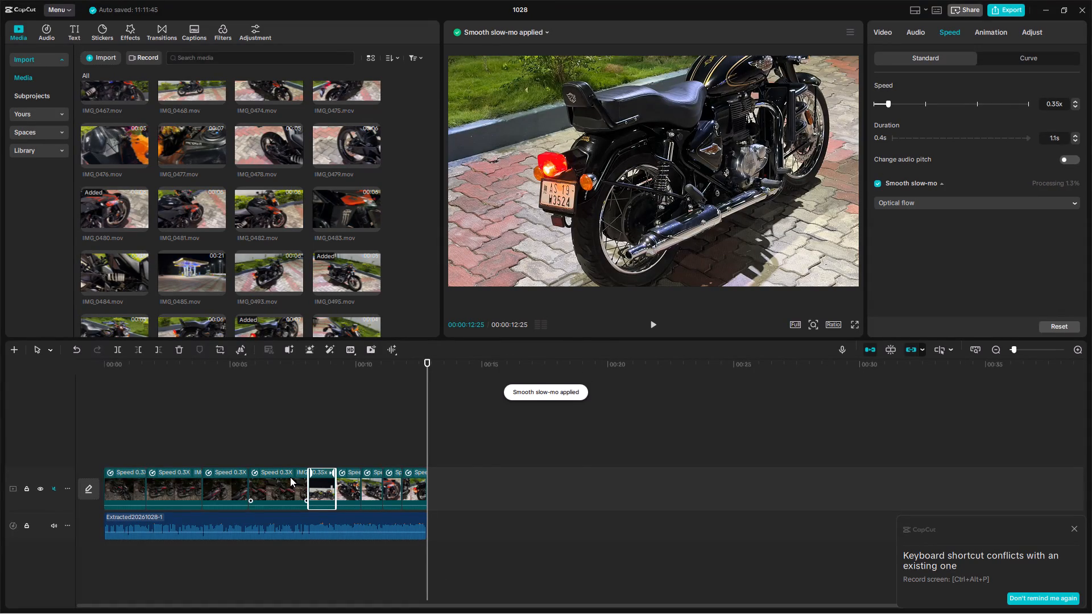
Enable smooth slow-mo with Optical flow on the fourth and third clips of the main track.
click(290, 477)
click(876, 182)
click(890, 208)
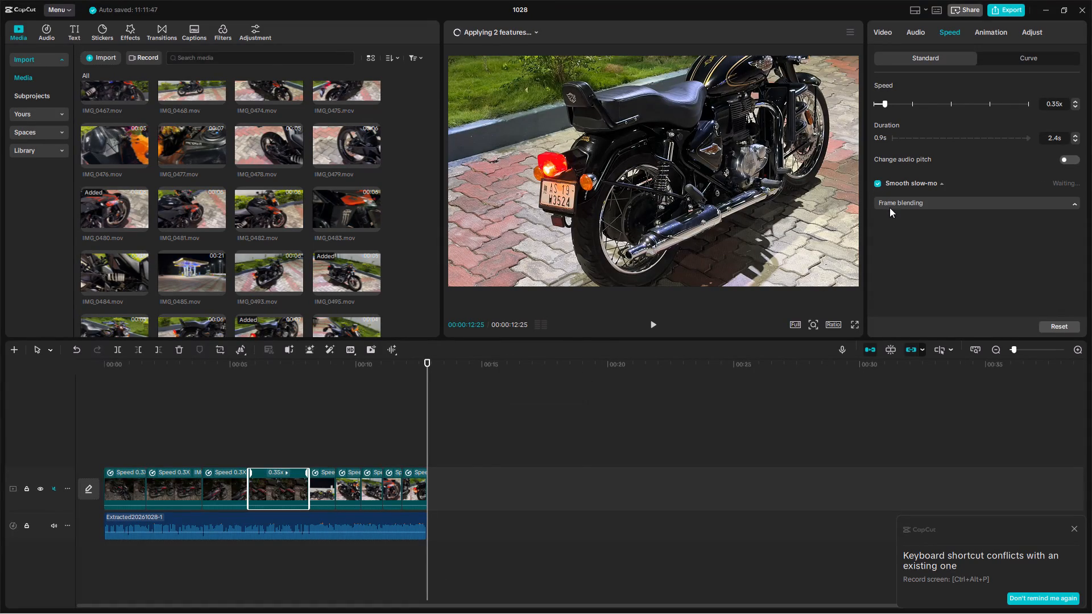
click(909, 250)
click(223, 495)
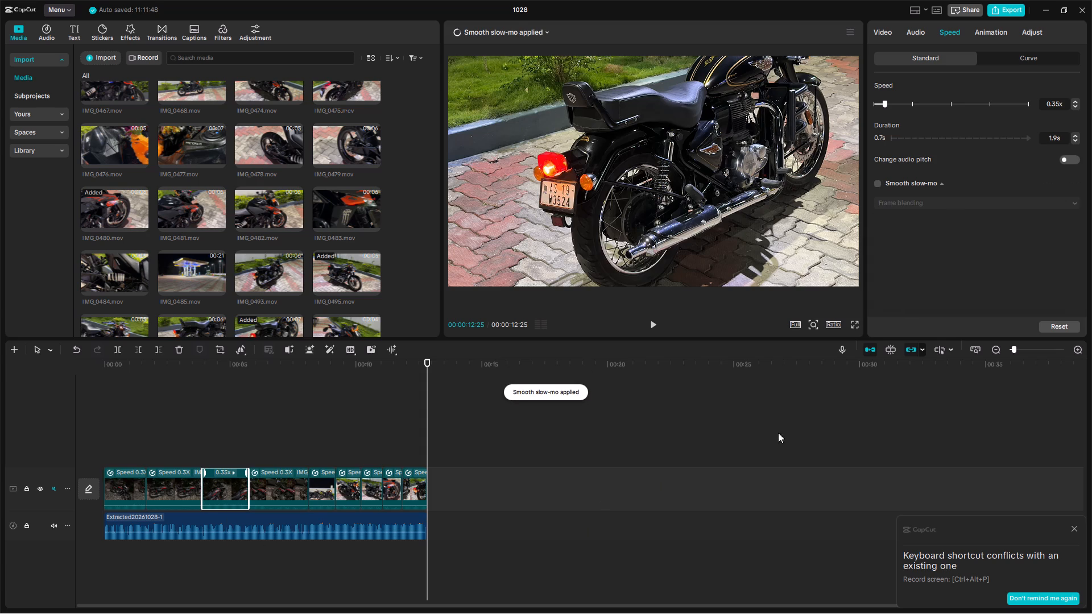
click(871, 182)
click(879, 184)
click(897, 203)
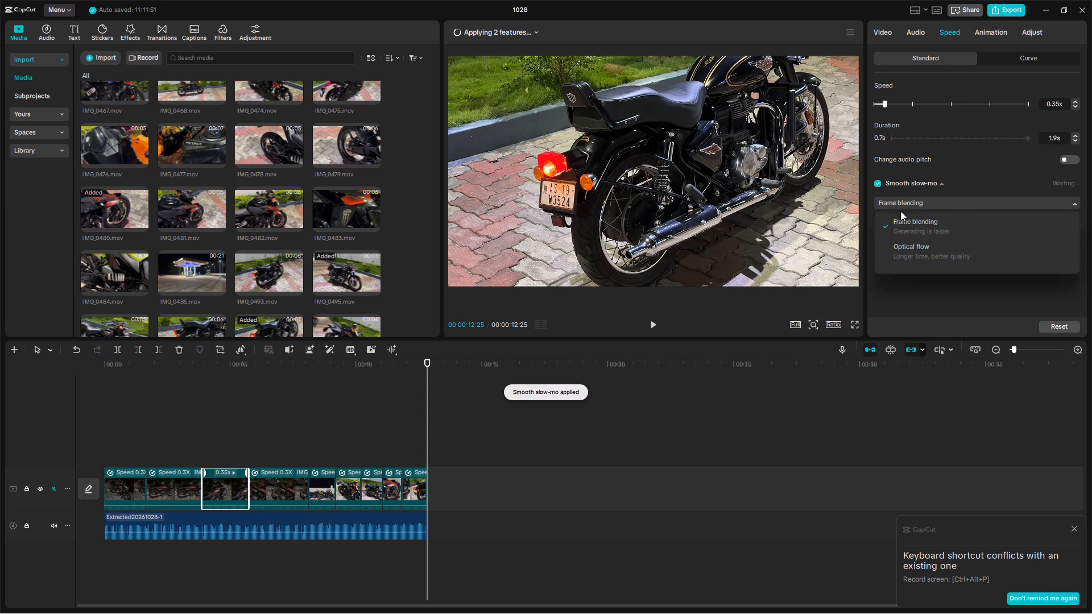
click(937, 246)
Enable smooth slow-mo with Optical flow on the second and first clips of the main track.
click(181, 490)
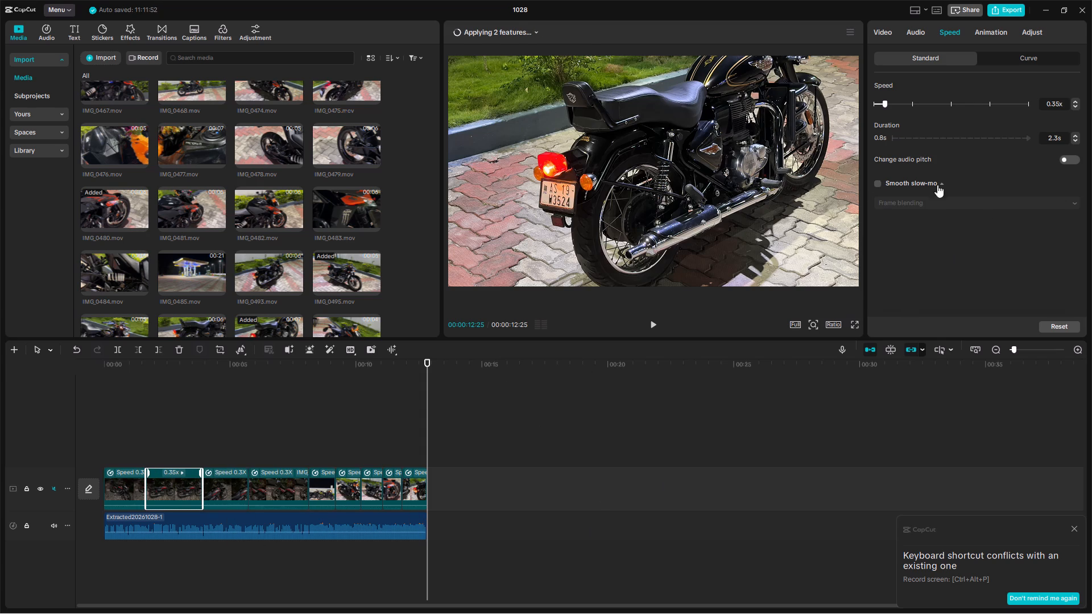
click(877, 182)
click(903, 203)
click(913, 251)
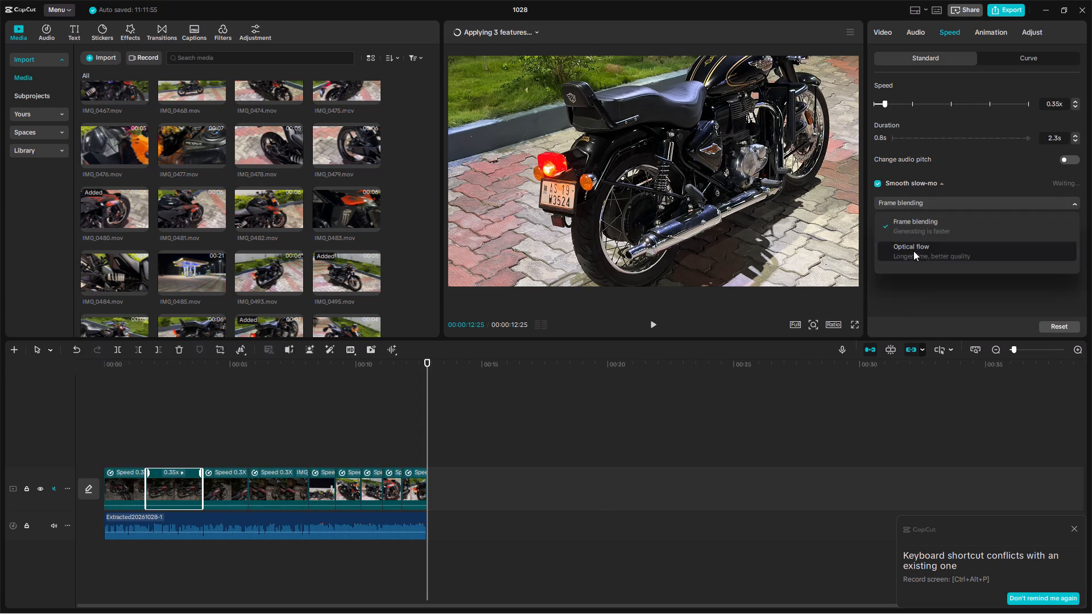
click(134, 479)
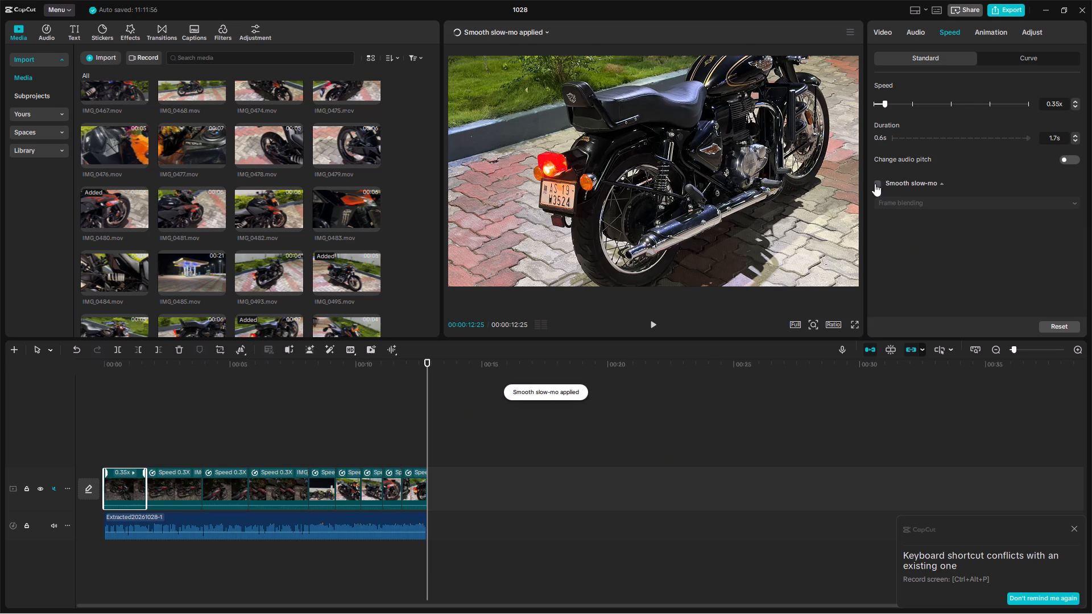
click(878, 180)
click(905, 206)
click(921, 247)
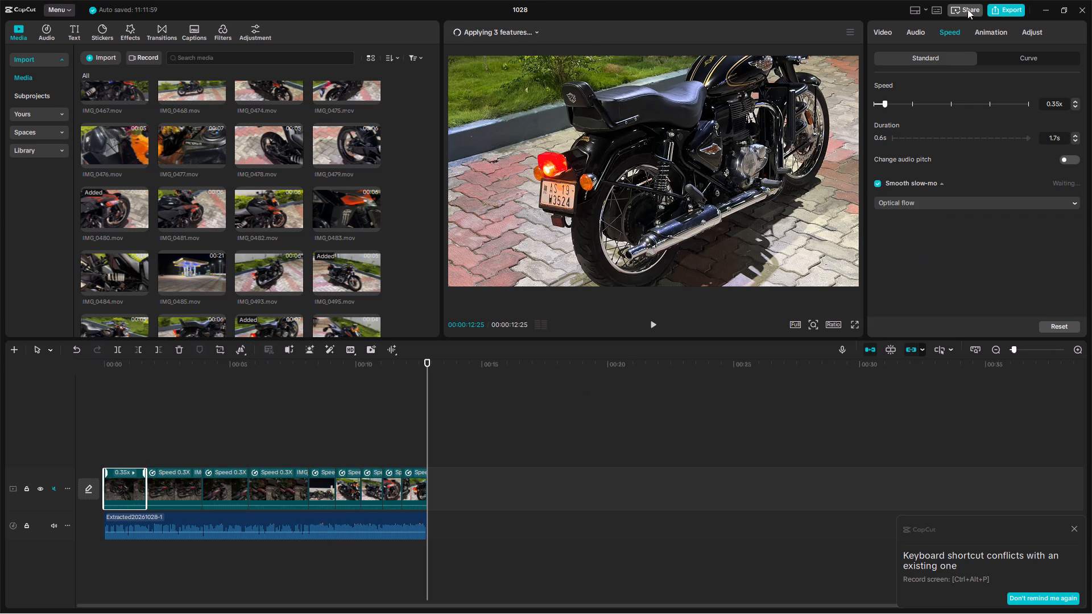
Apply the Fade In entrance animation to the first clip with a duration of 0.6 s.
click(994, 38)
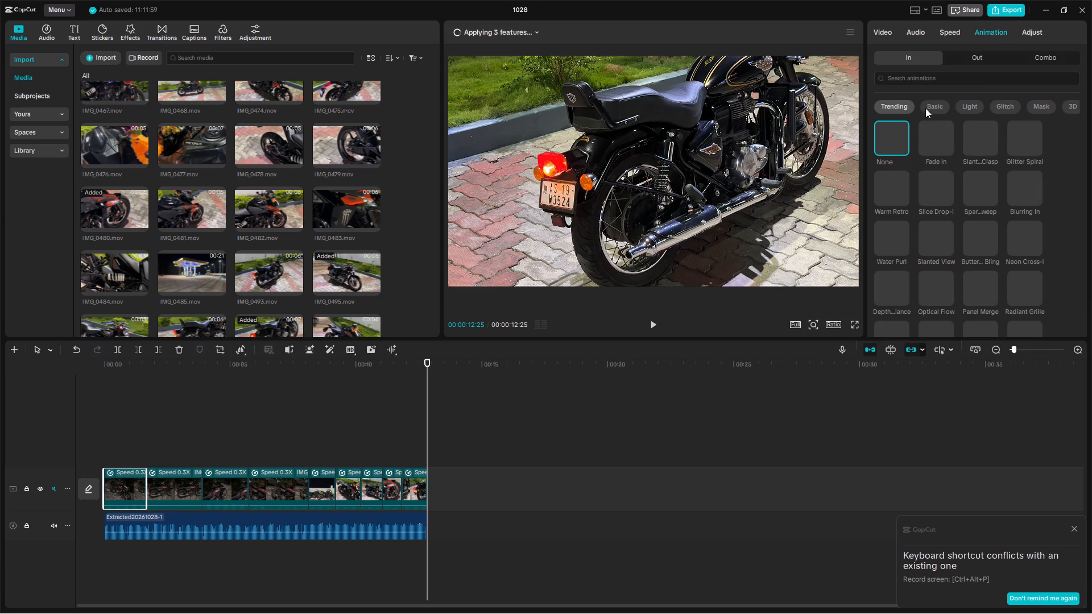
click(941, 141)
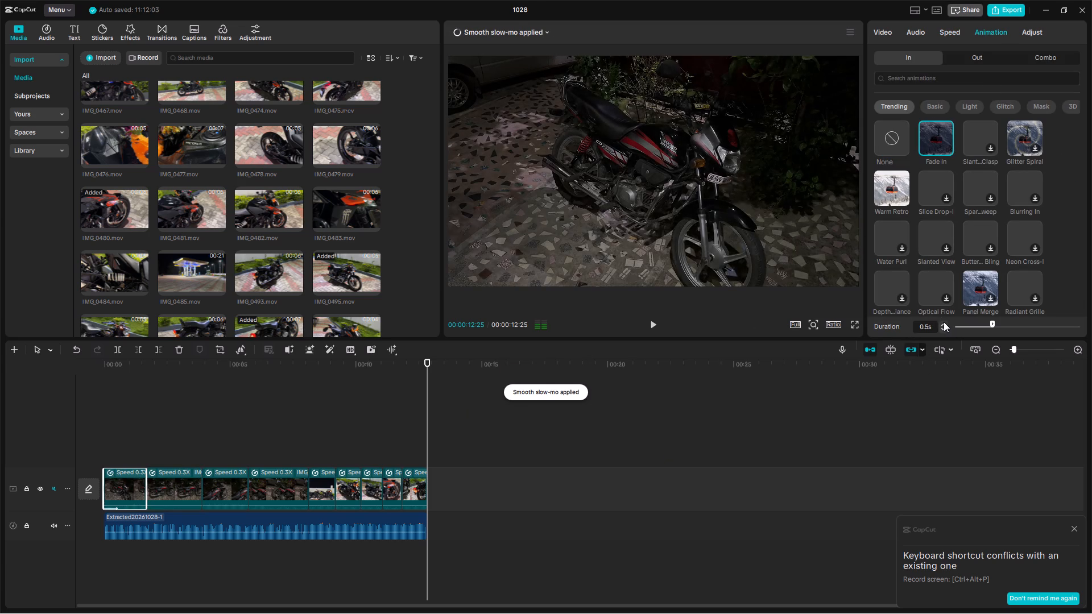
click(944, 322)
click(942, 322)
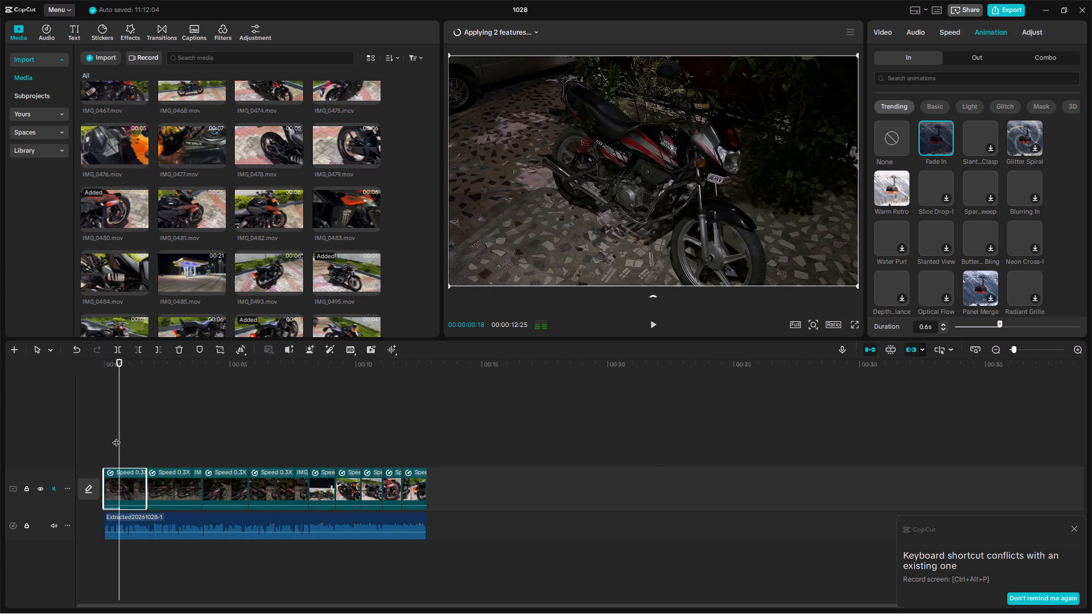
Play back the opening fade and the whole timeline from the start to review the edit against the audio.
click(106, 442)
drag(106, 442, 71, 444)
key(space)
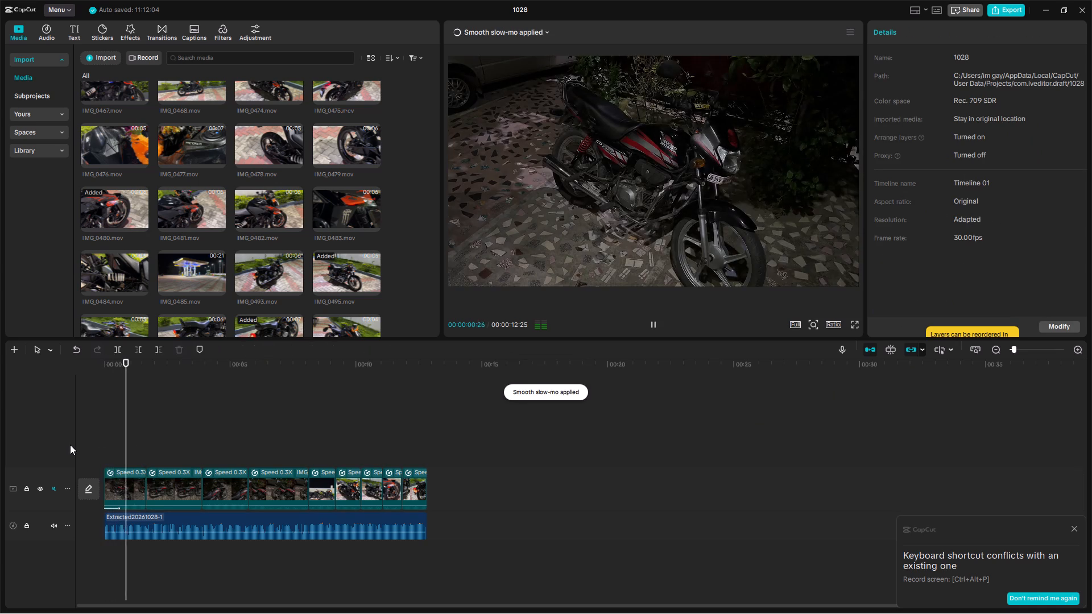
key(space)
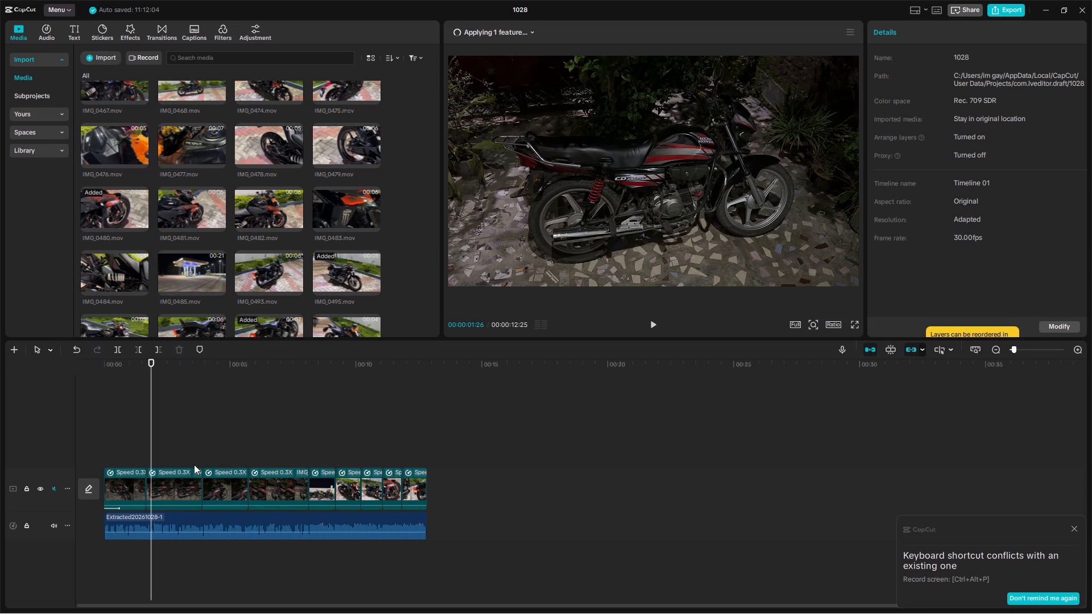
click(171, 389)
drag(171, 388, 0, 388)
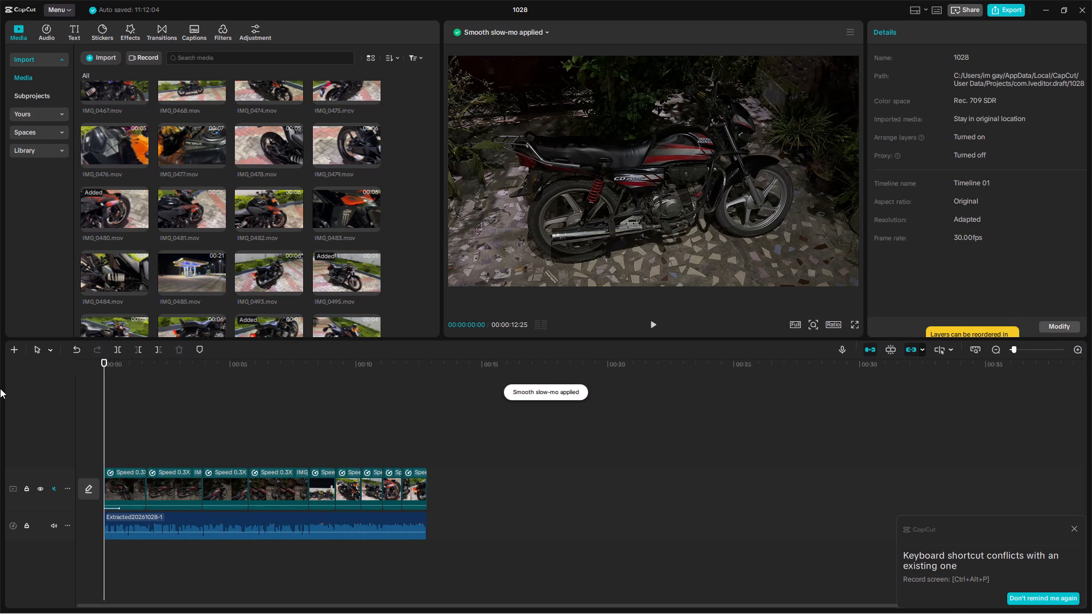
key(space)
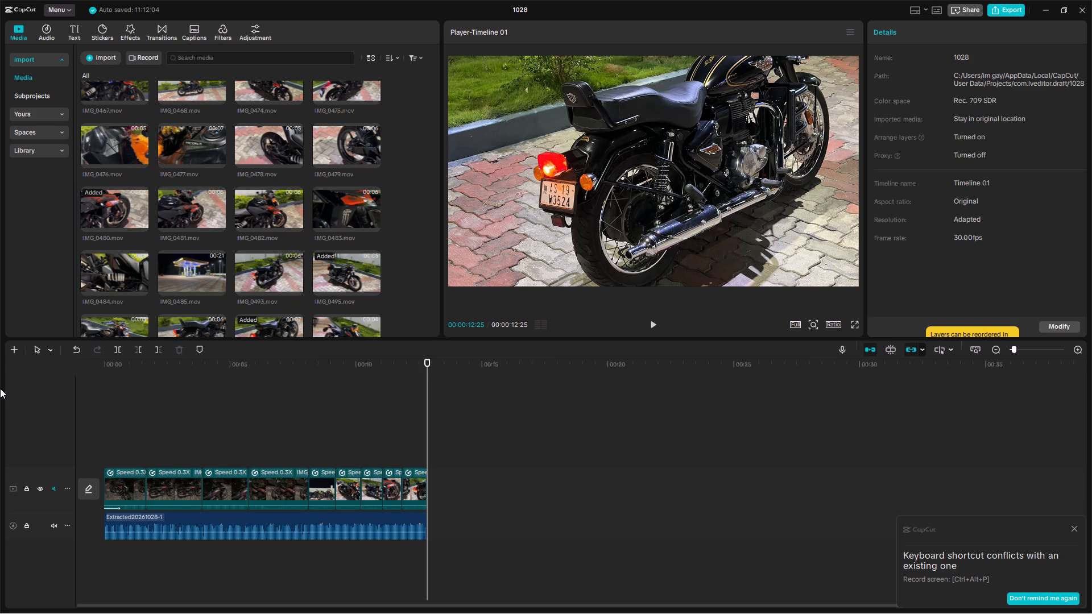
click(278, 400)
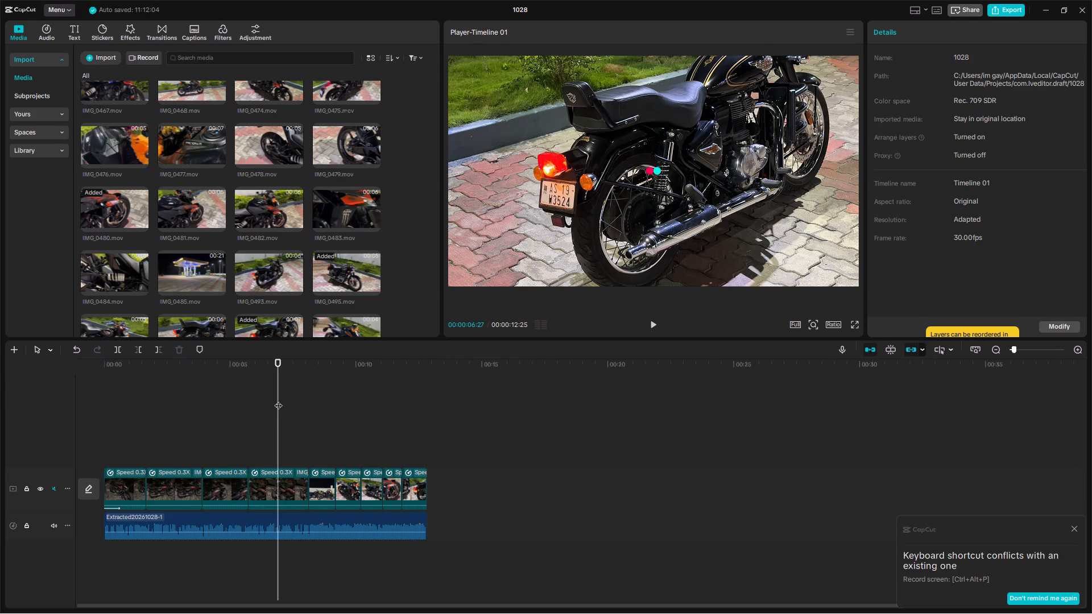
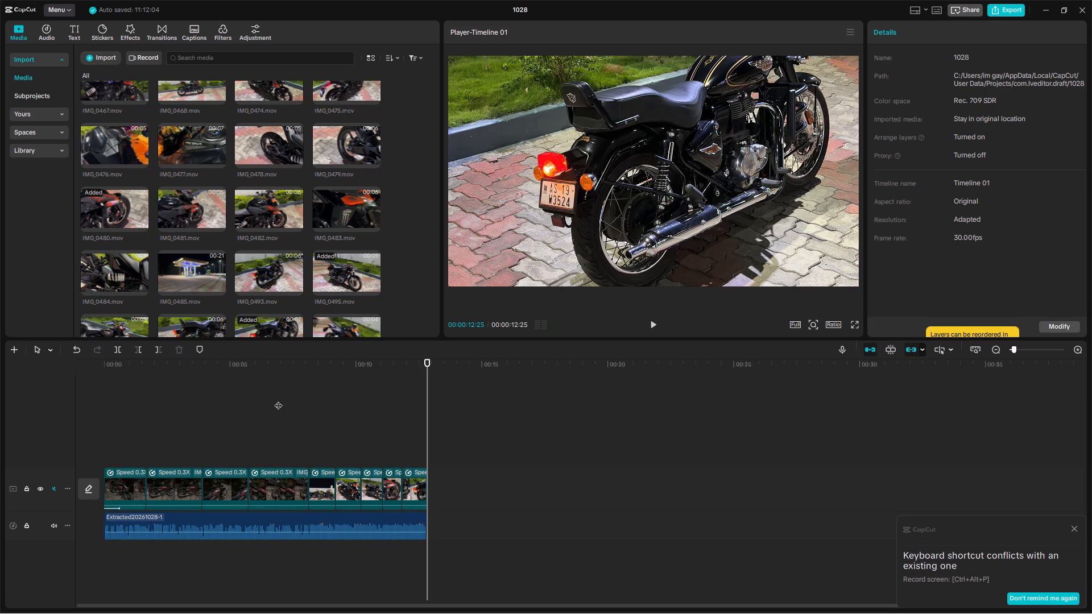
Replay the opening of the timeline from the start and pause within the first clip to check it.
key(space)
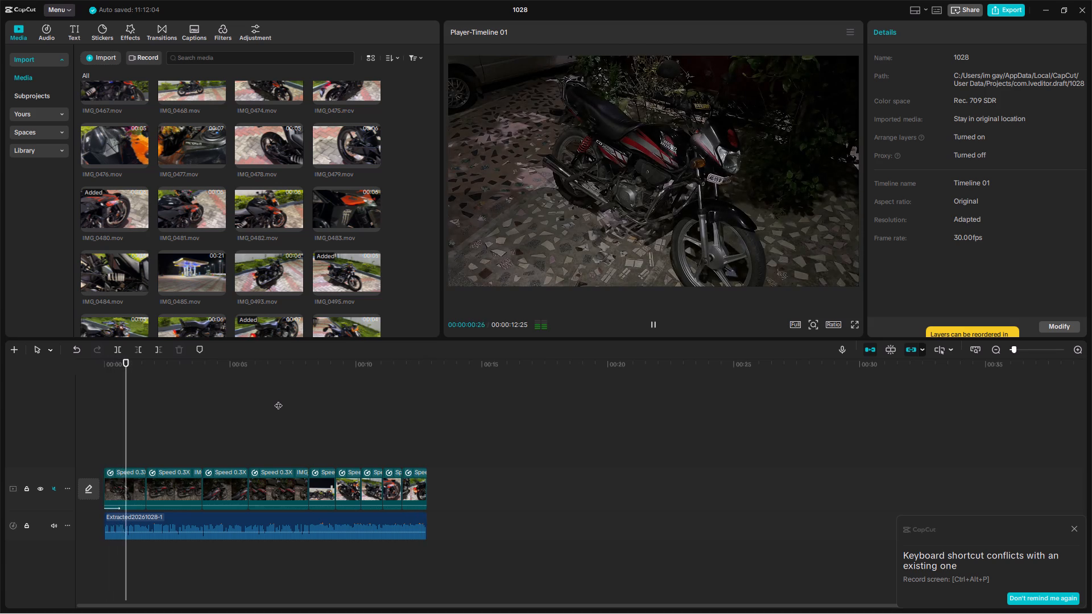
key(space)
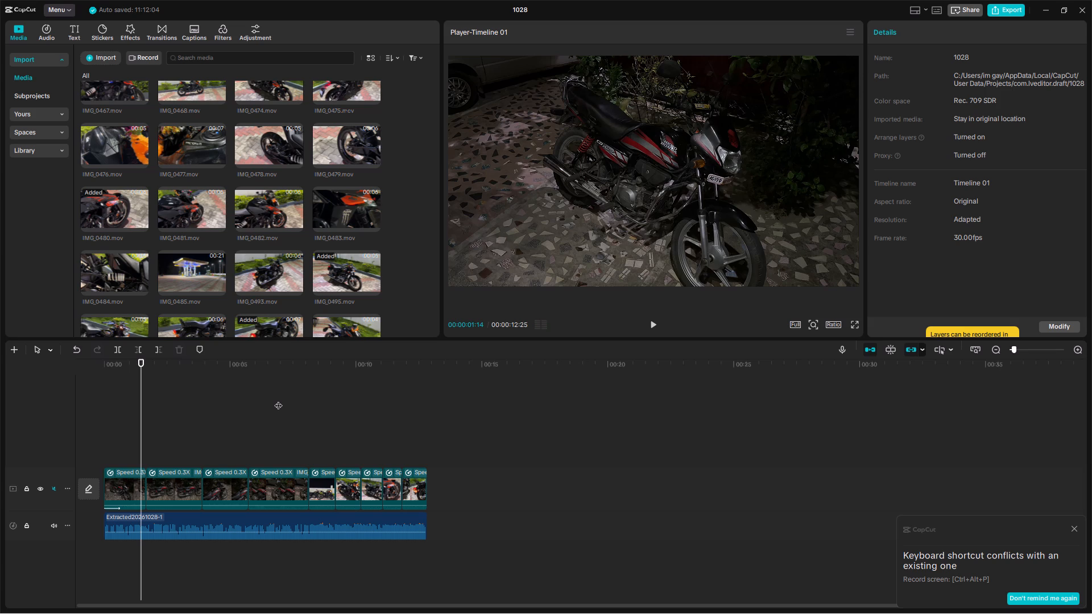
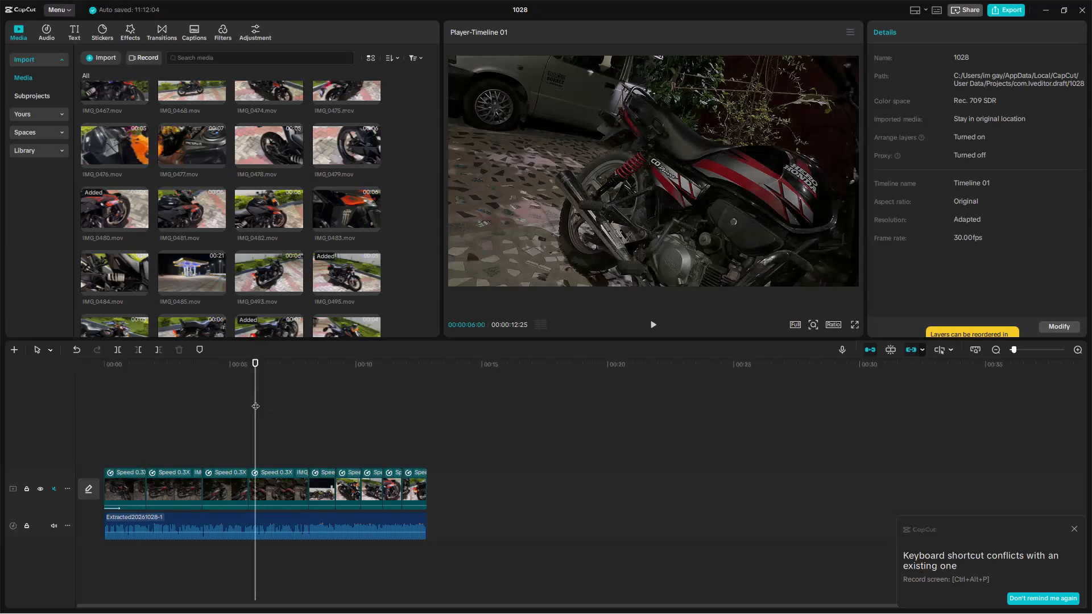
Return the playhead to the start of the timeline and play the edit to review the opening clips.
drag(254, 401, 243, 423)
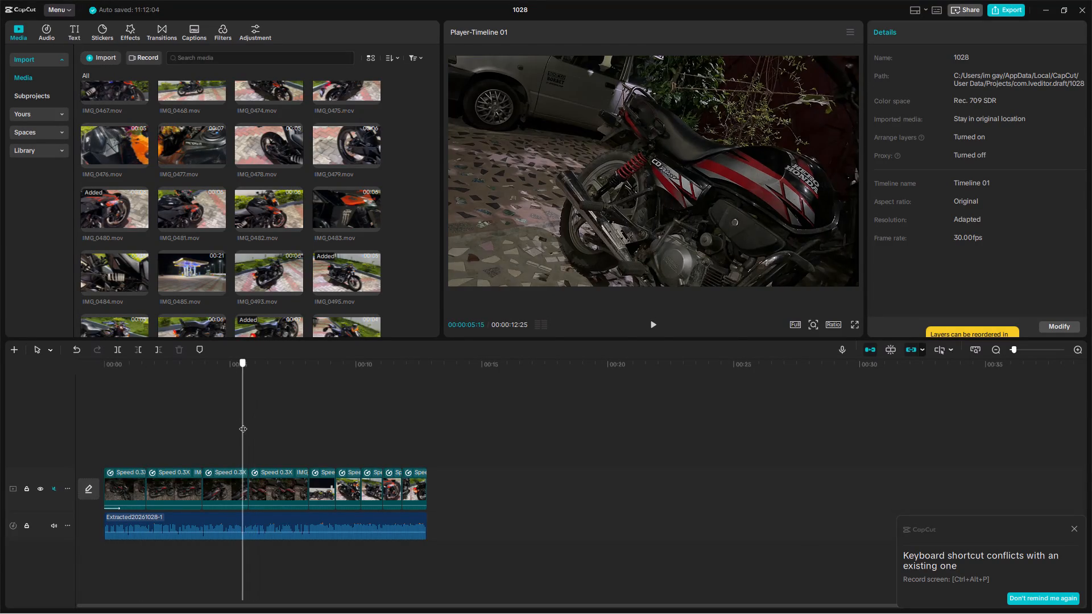
drag(243, 423, 5, 412)
key(space)
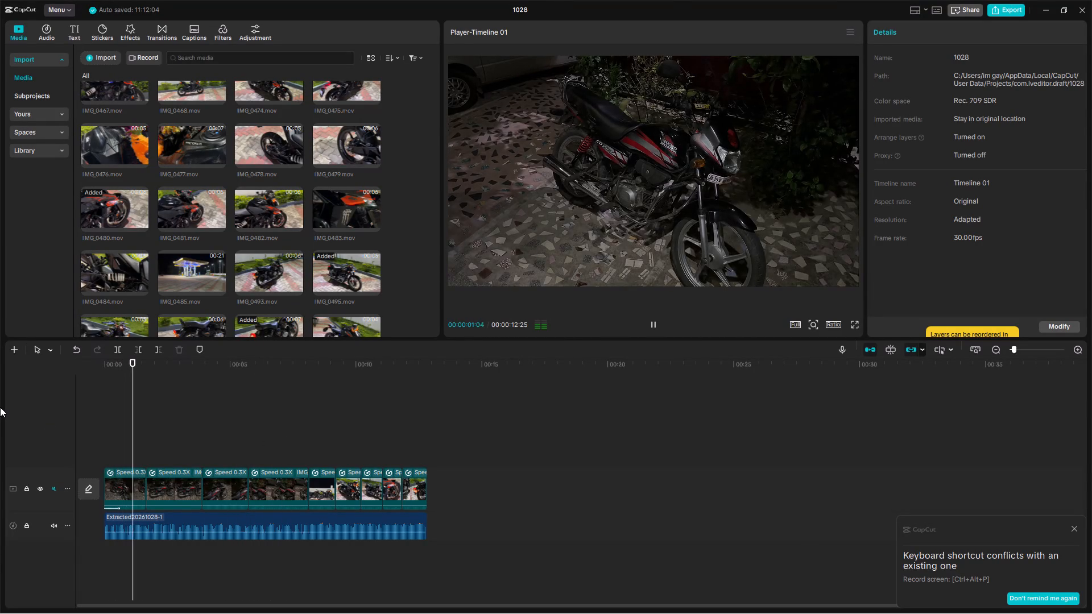
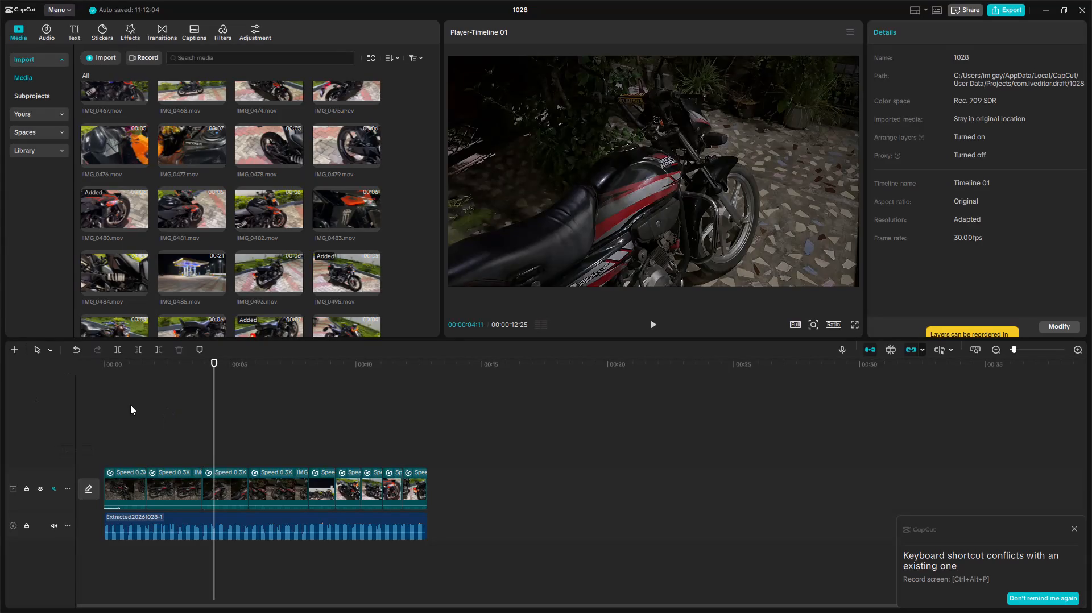
Play the edit from about one second in to review the clips through to the end.
click(130, 405)
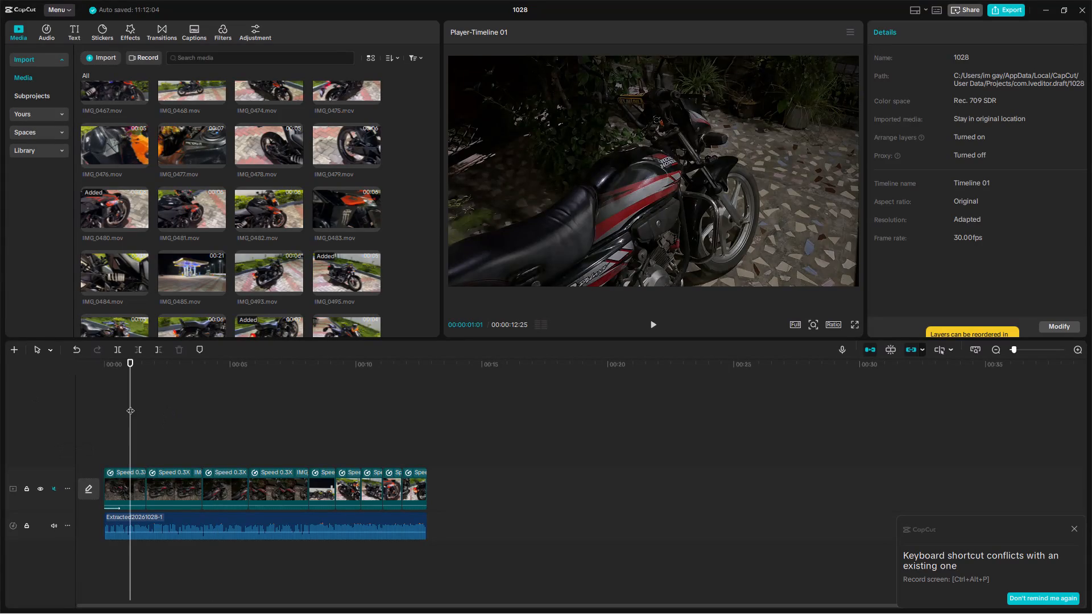
key(space)
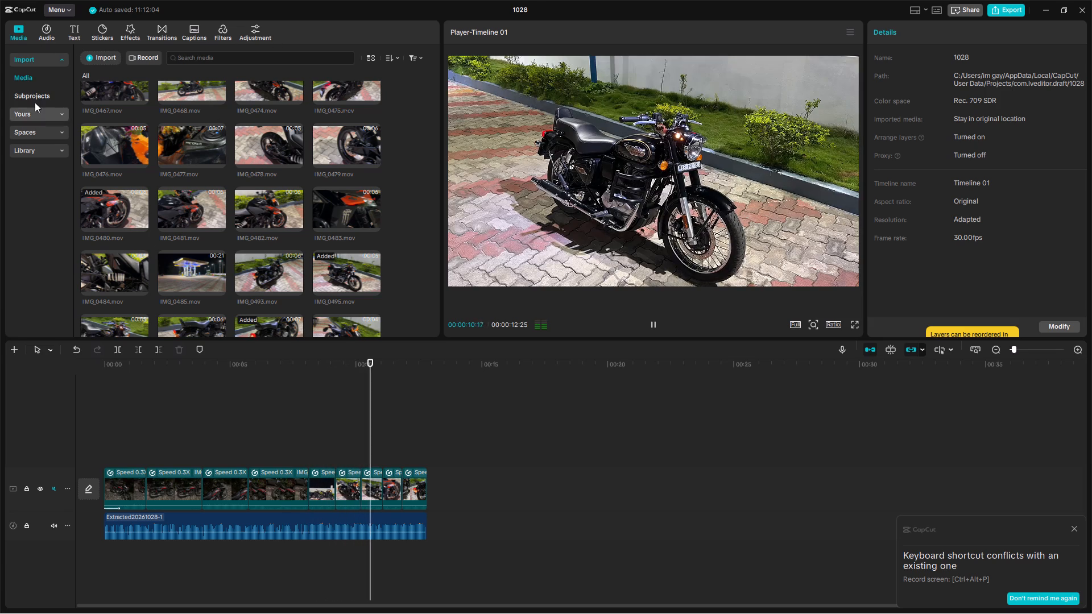
Add My presets1 from the saved presets to a track above the video clips at about 9 seconds.
click(38, 113)
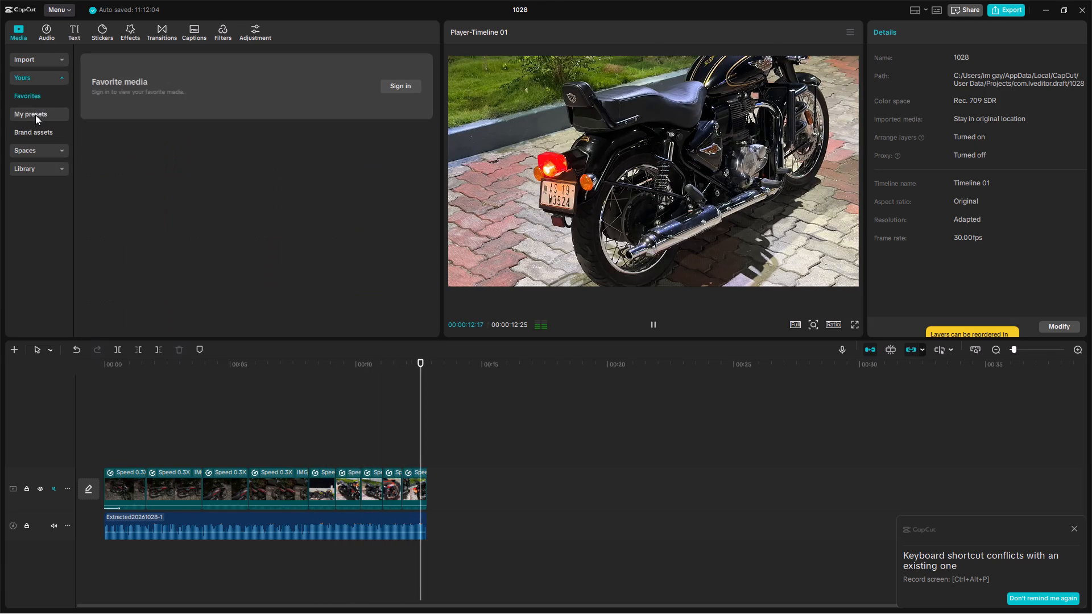
click(35, 115)
double_click(123, 115)
drag(125, 115, 325, 426)
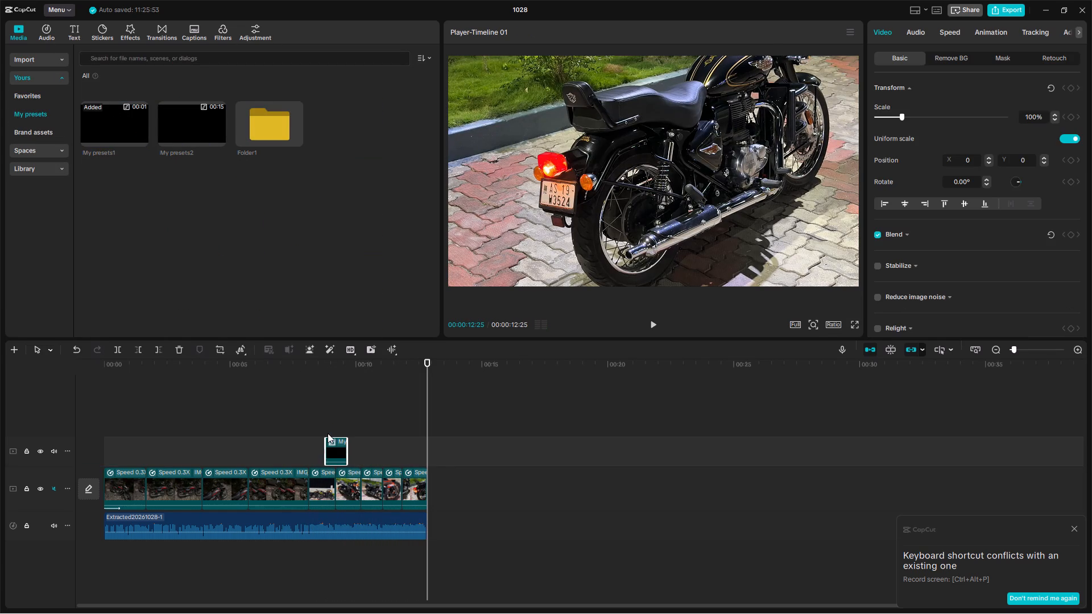
Copy the Oblique Blur effect from inside the My presets1 clip and paste it at the end of the main timeline.
double_click(336, 444)
click(226, 457)
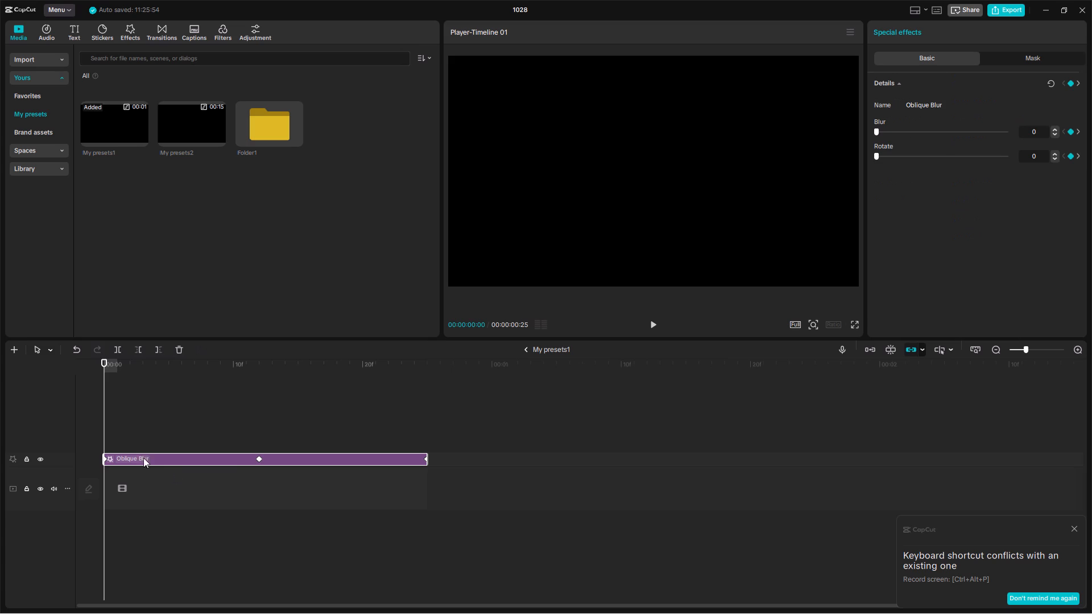
key(ctrl+c)
click(72, 350)
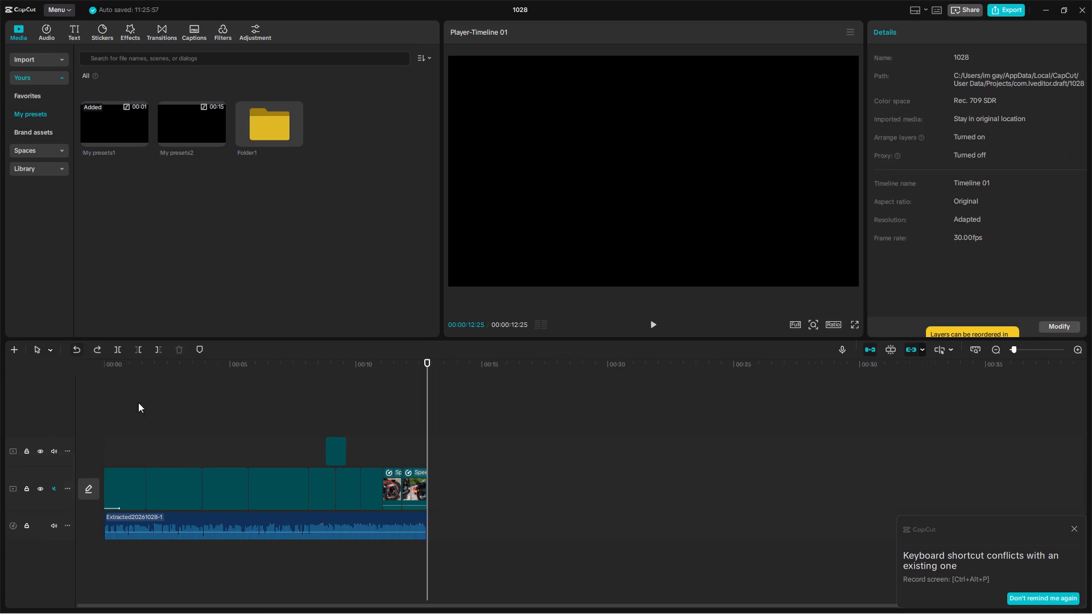
key(ctrl+v)
Delete the My presets1 clip from the timeline.
click(339, 446)
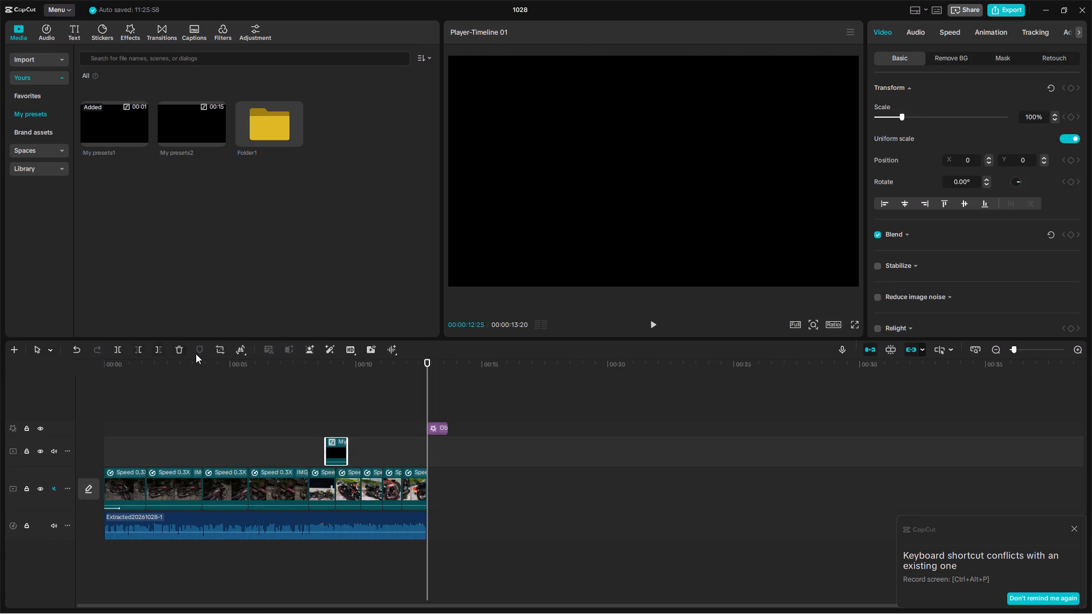
click(180, 351)
Add My presets3 from Folder1 of the saved presets to a track above the video clips at about 6 seconds.
click(198, 119)
double_click(271, 121)
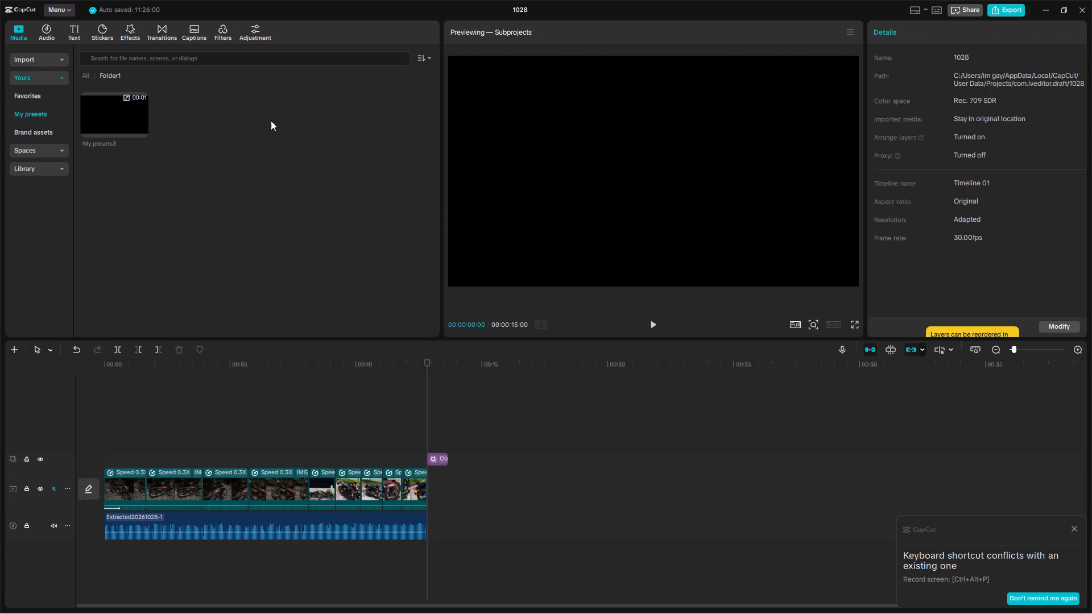
drag(133, 114, 262, 406)
Copy the Shake effect from inside the My presets3 clip and paste it at the end of the main timeline.
double_click(264, 432)
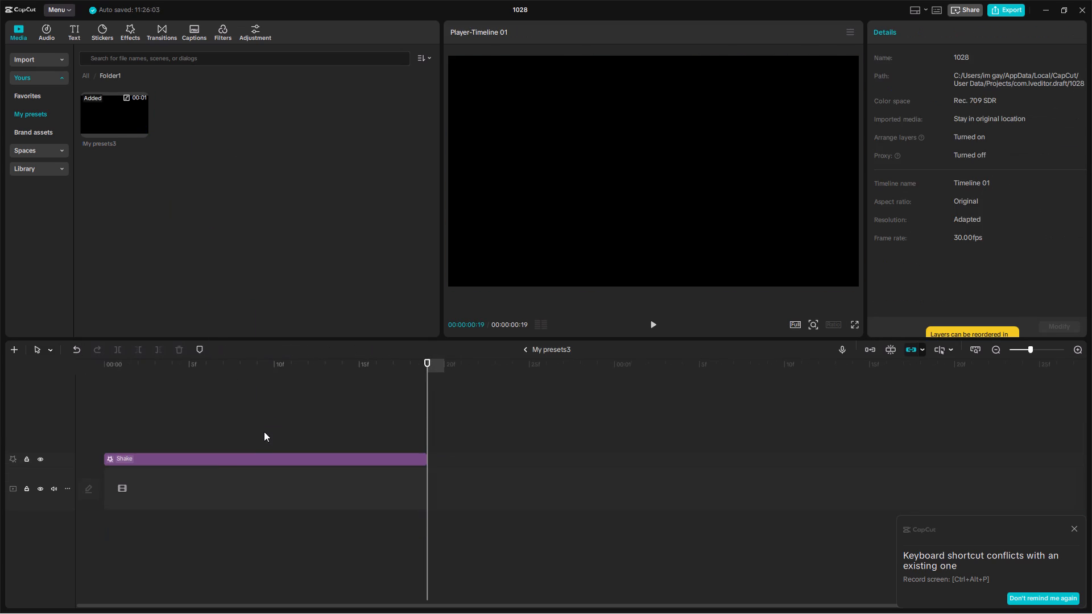
click(215, 467)
click(198, 459)
key(ctrl+c)
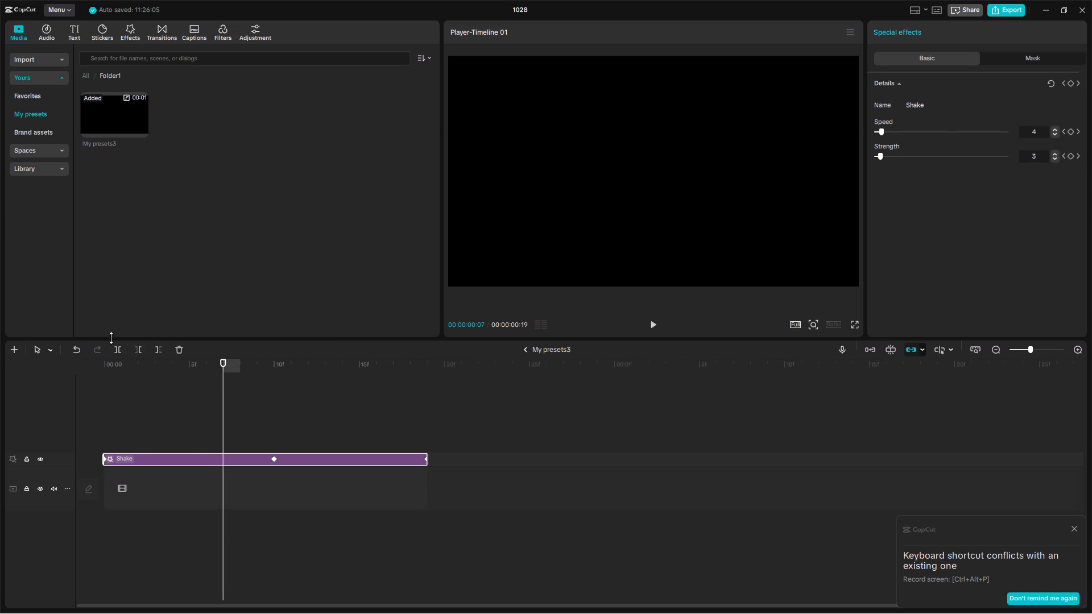
click(82, 352)
key(ctrl+v)
Delete the My presets3 clip from the timeline.
click(266, 434)
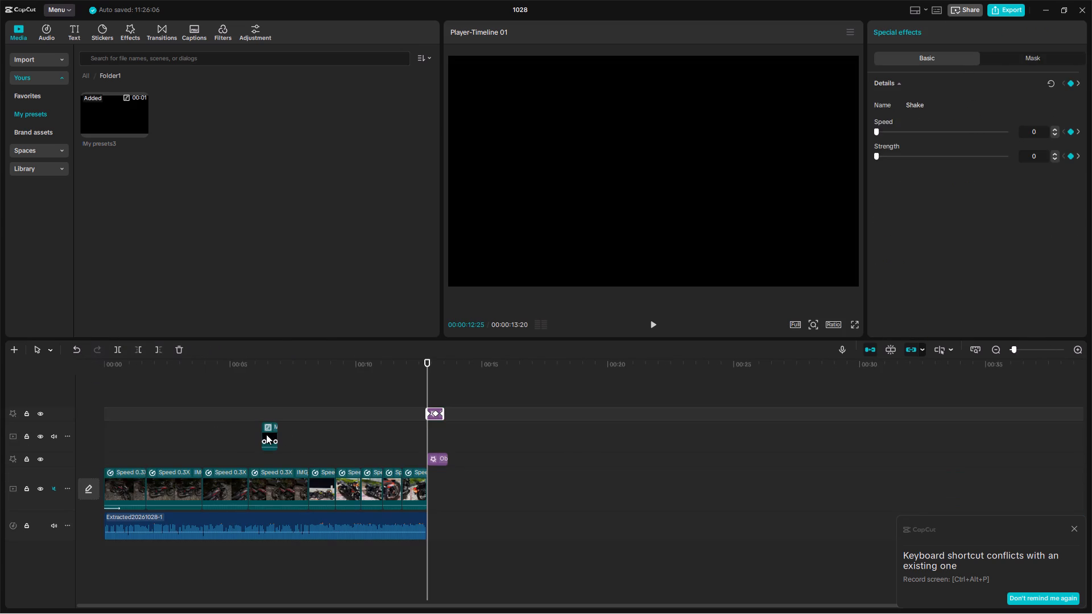
click(182, 350)
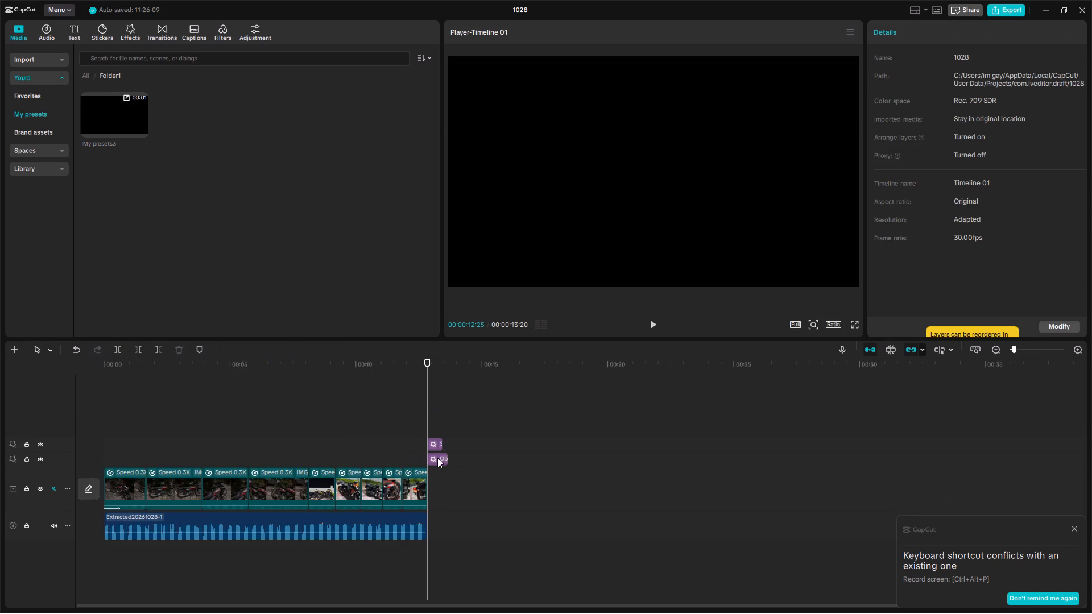
Move the Oblique Blur effect to the track above Shake, starting just before the last clip ends.
click(437, 439)
drag(442, 461, 439, 438)
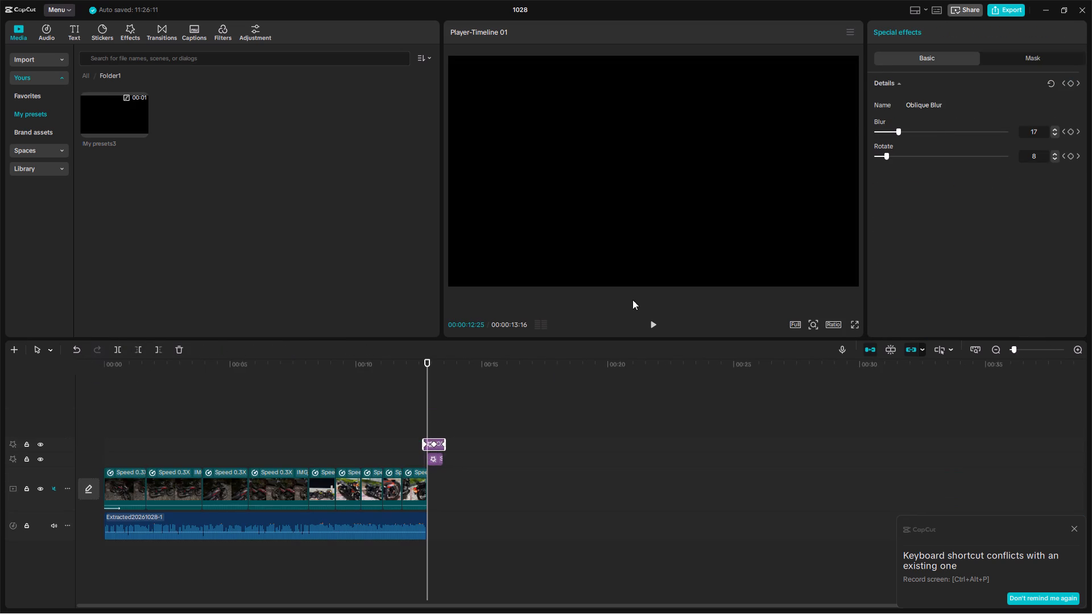
Reset the Oblique Blur effect's settings to their defaults.
click(1045, 82)
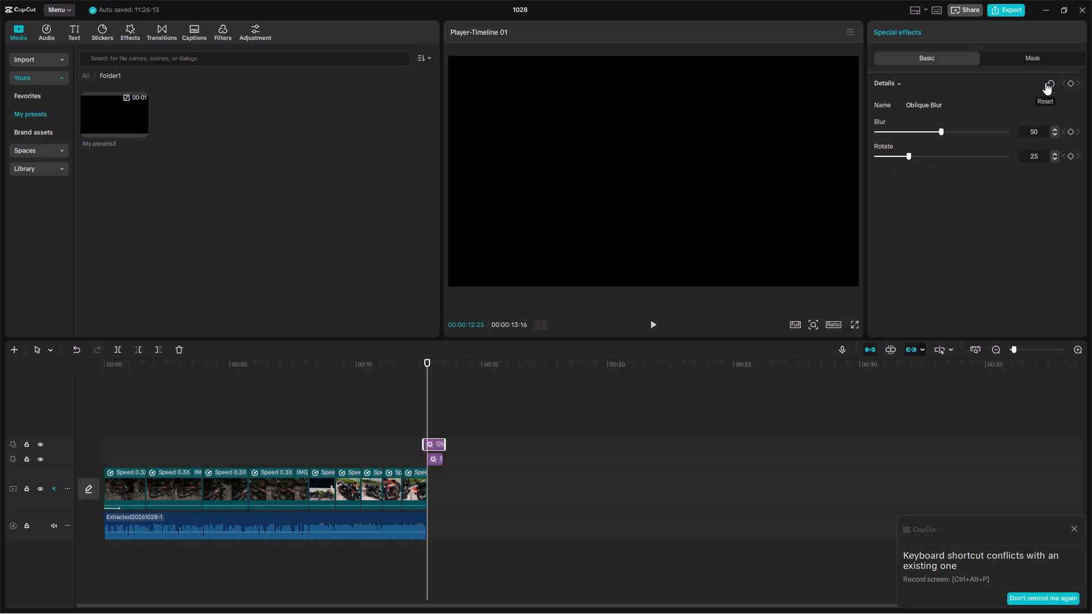
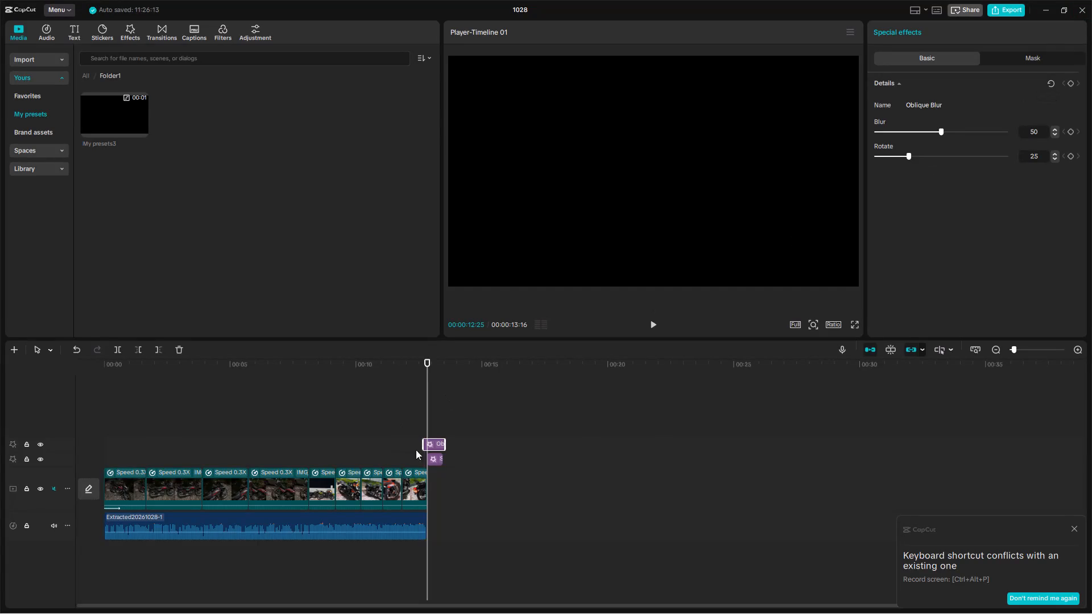
Reset the Shake effect's settings to their defaults.
click(433, 458)
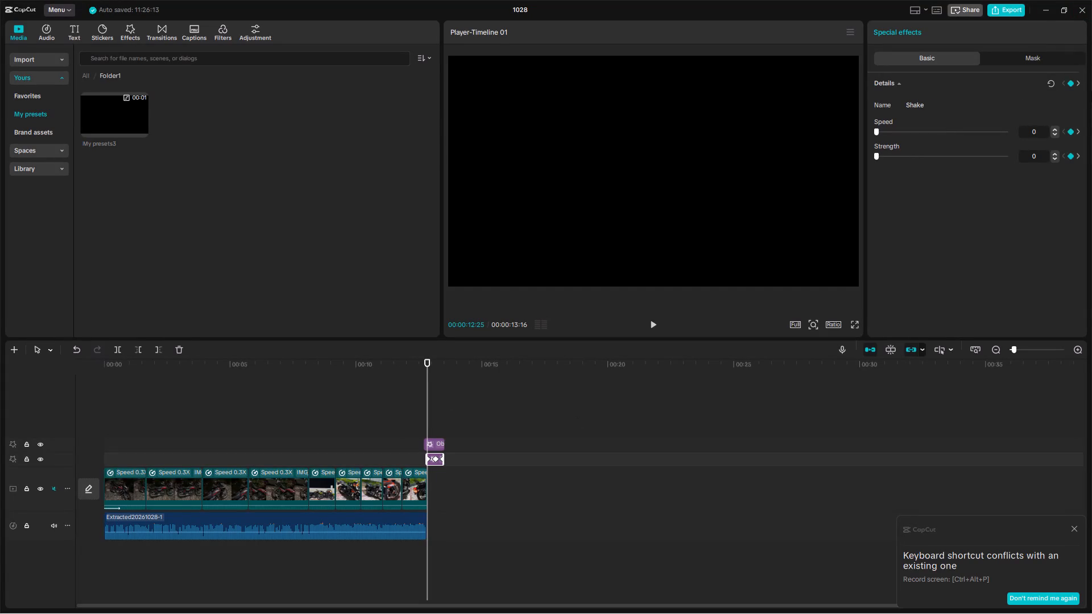
click(1054, 83)
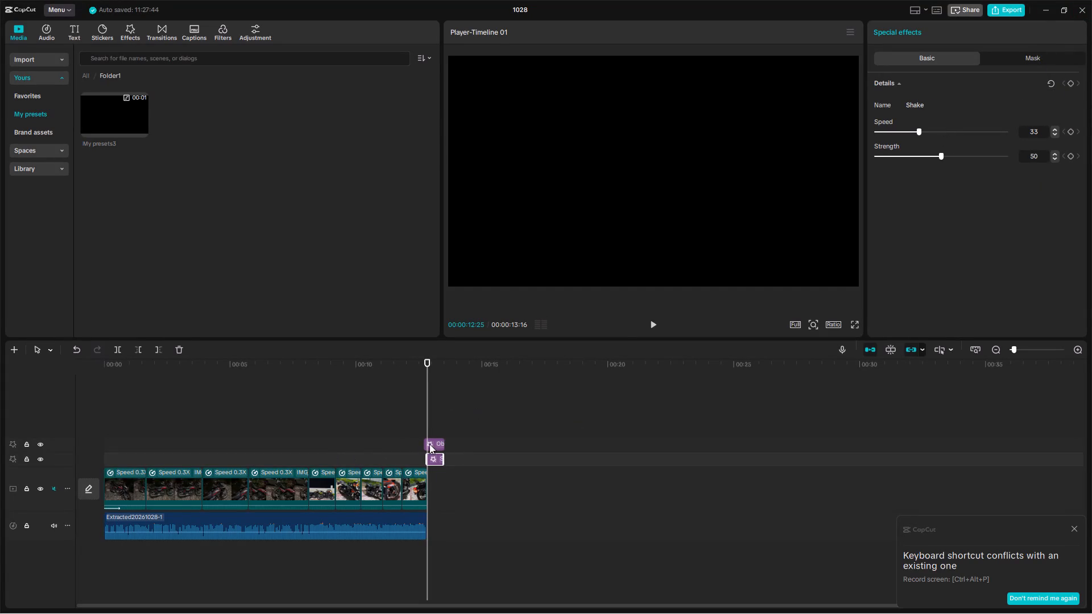
Move the Oblique Blur effect over the cut between the IMG_8029 clip and the clip that follows it.
click(433, 443)
drag(433, 443, 304, 454)
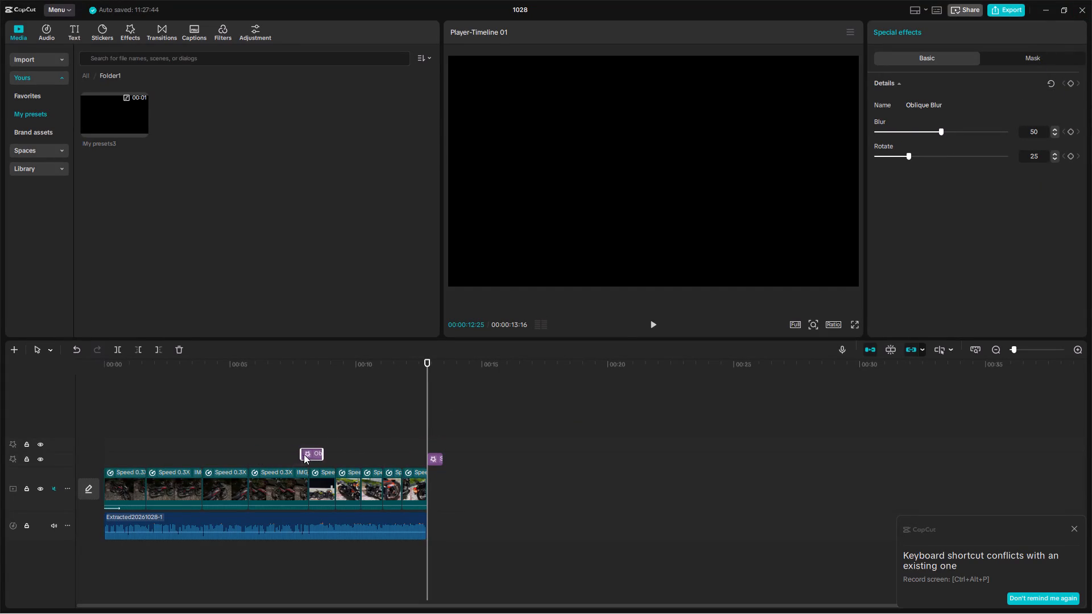
drag(304, 454, 304, 455)
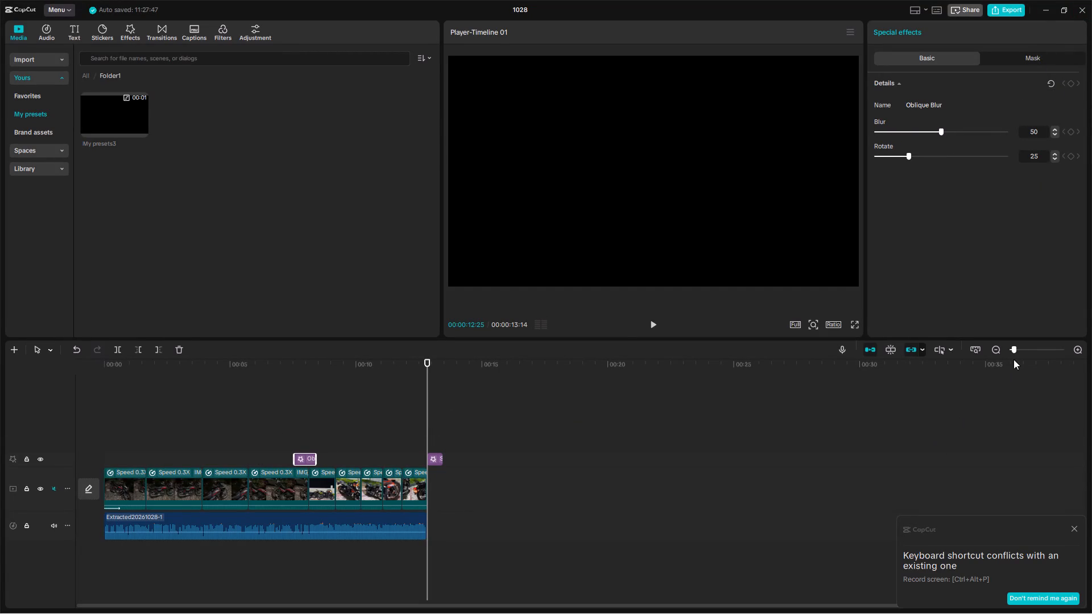
Move the Shake effect directly beneath the Oblique Blur effect, near the end of the IMG_8029 clip.
click(1016, 349)
click(1017, 348)
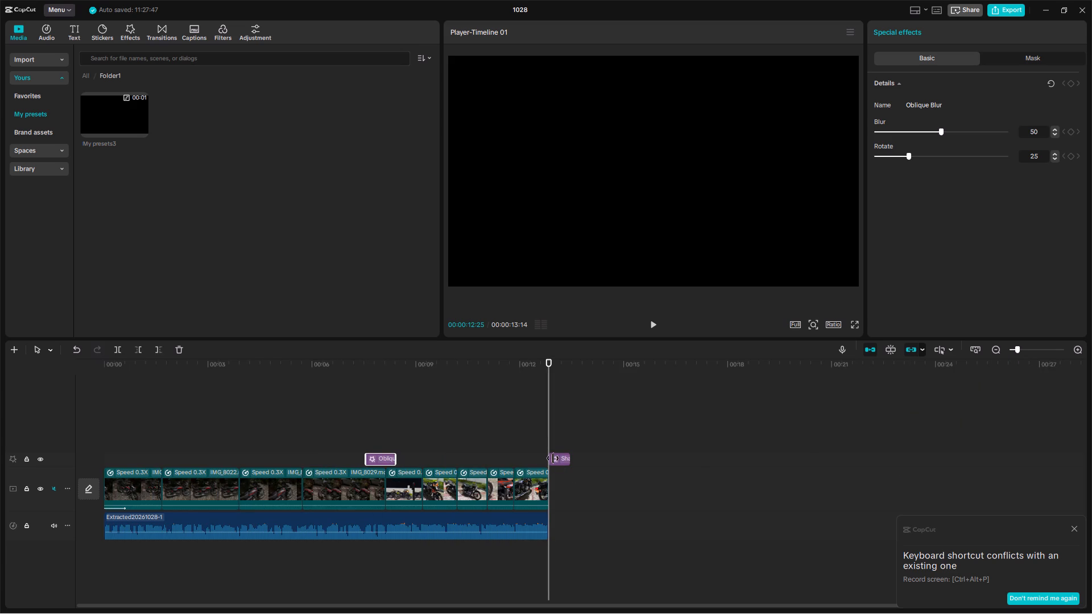
drag(557, 459, 392, 468)
Extend the start of the Shake effect to 00:00:07:17, lining it up with the start of Oblique Blur.
drag(380, 459, 367, 461)
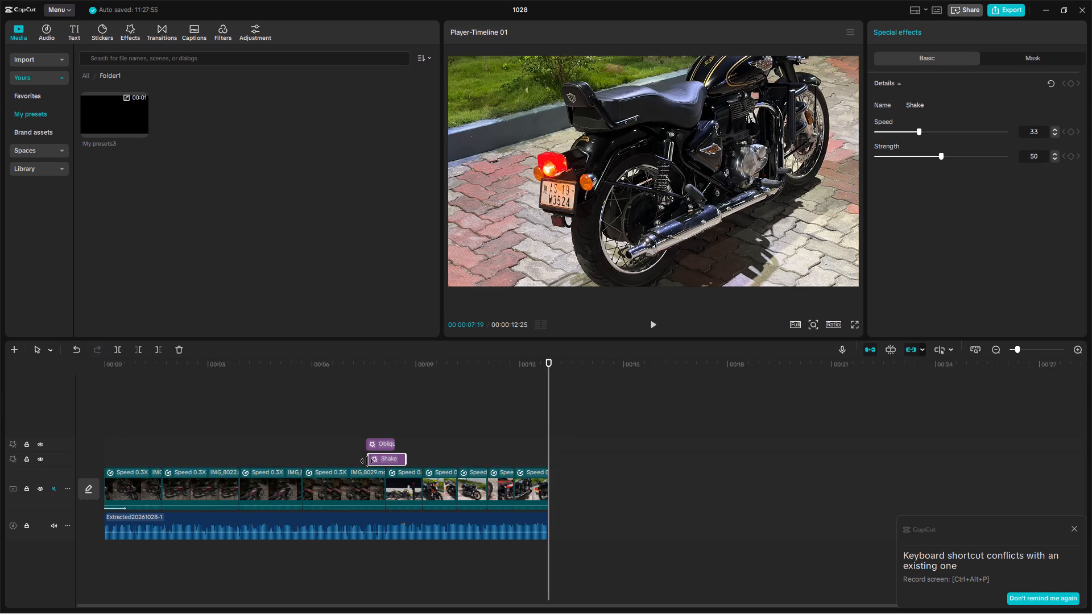
drag(367, 461, 367, 464)
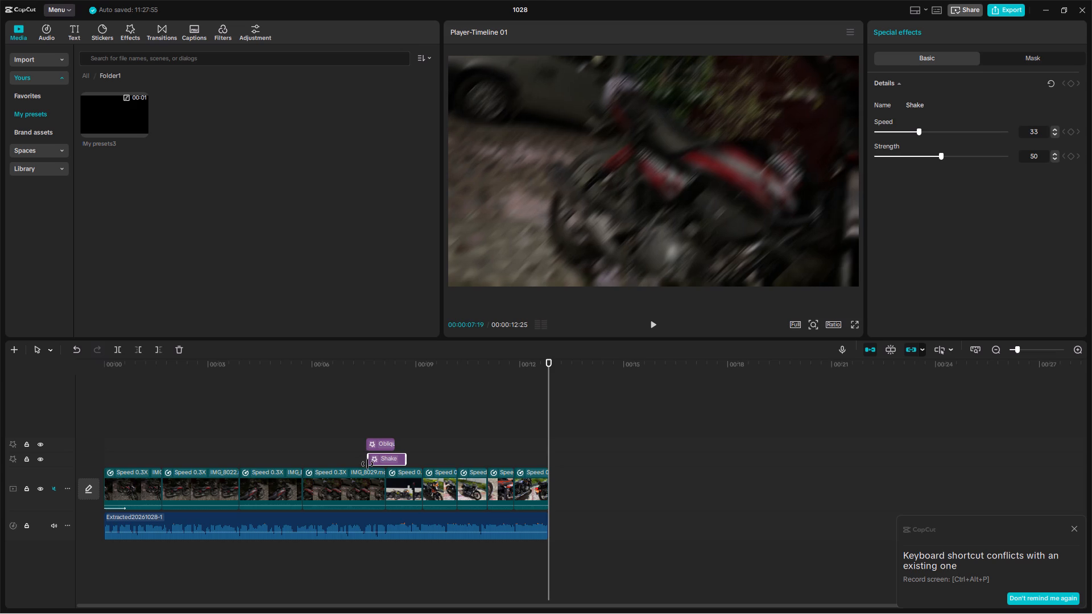
drag(367, 464, 367, 464)
click(384, 422)
click(379, 455)
click(377, 445)
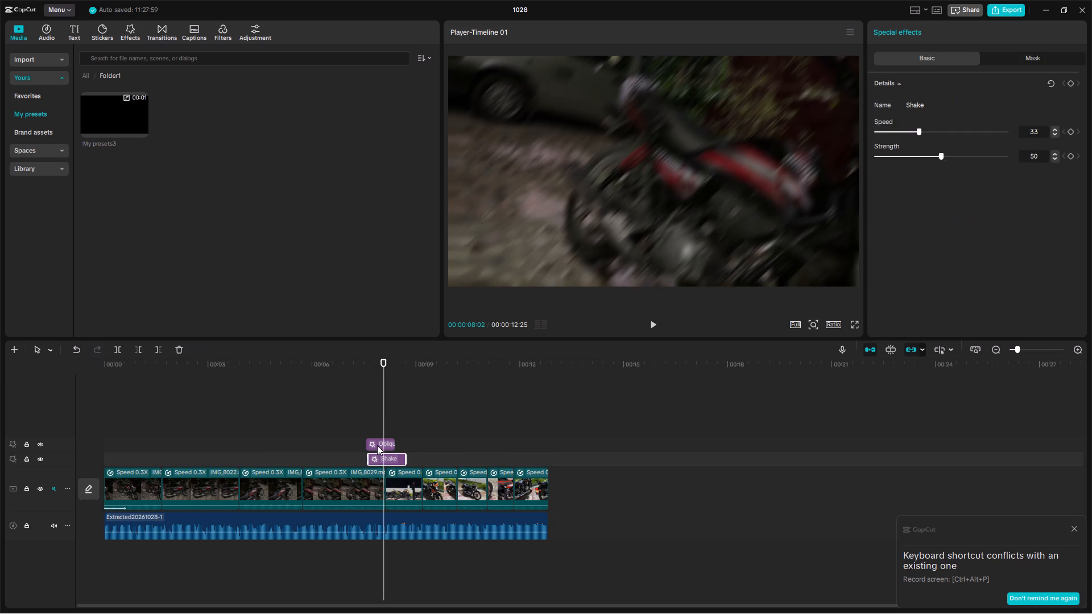
click(387, 459)
drag(368, 458, 370, 464)
drag(370, 464, 368, 468)
click(373, 430)
drag(373, 430, 366, 433)
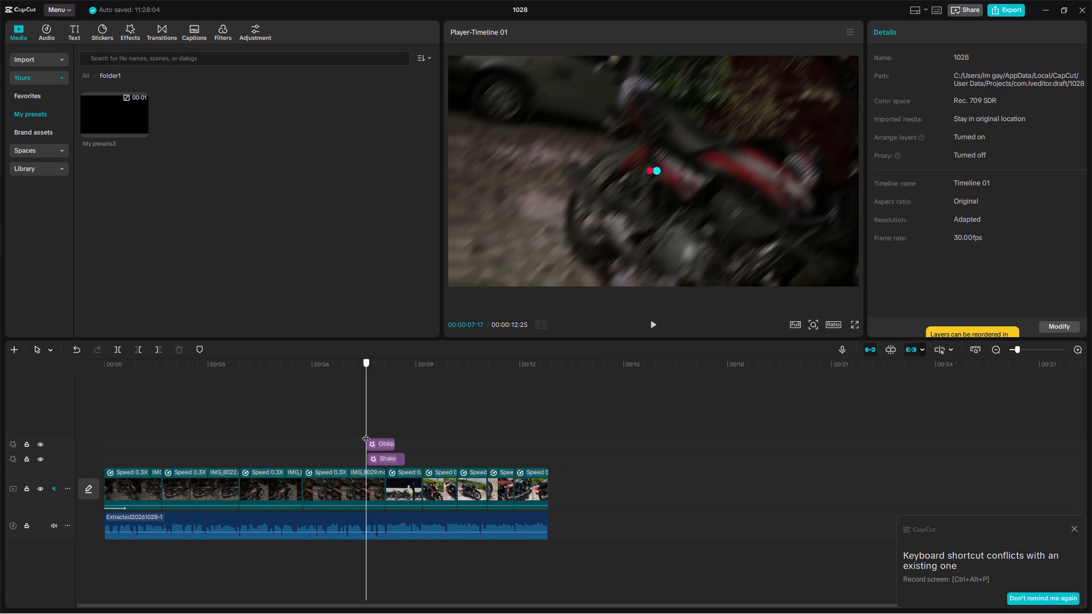
drag(366, 433, 367, 432)
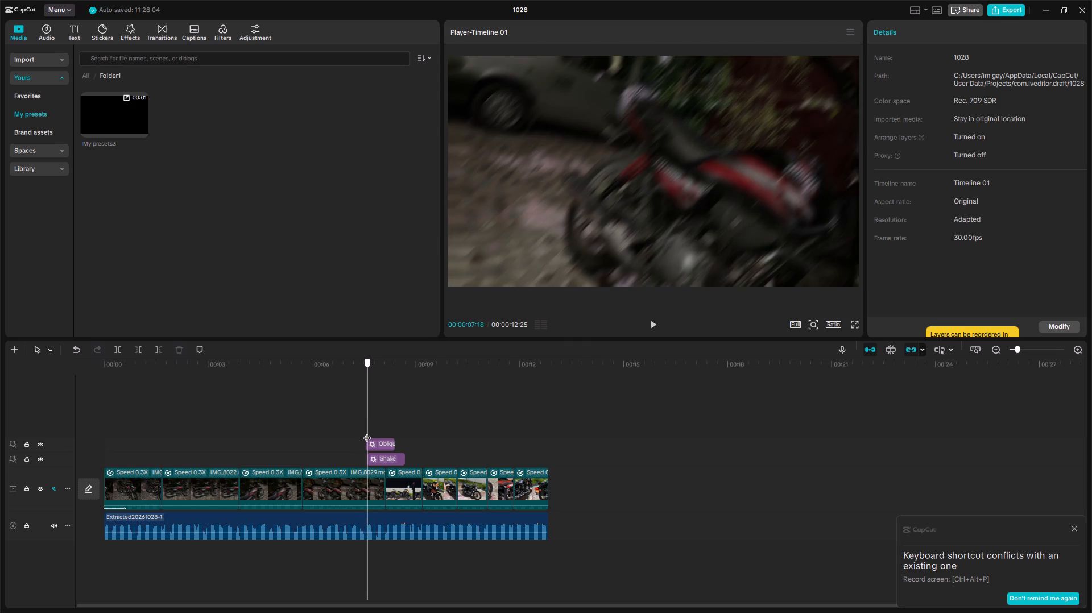
drag(367, 432, 366, 435)
click(377, 458)
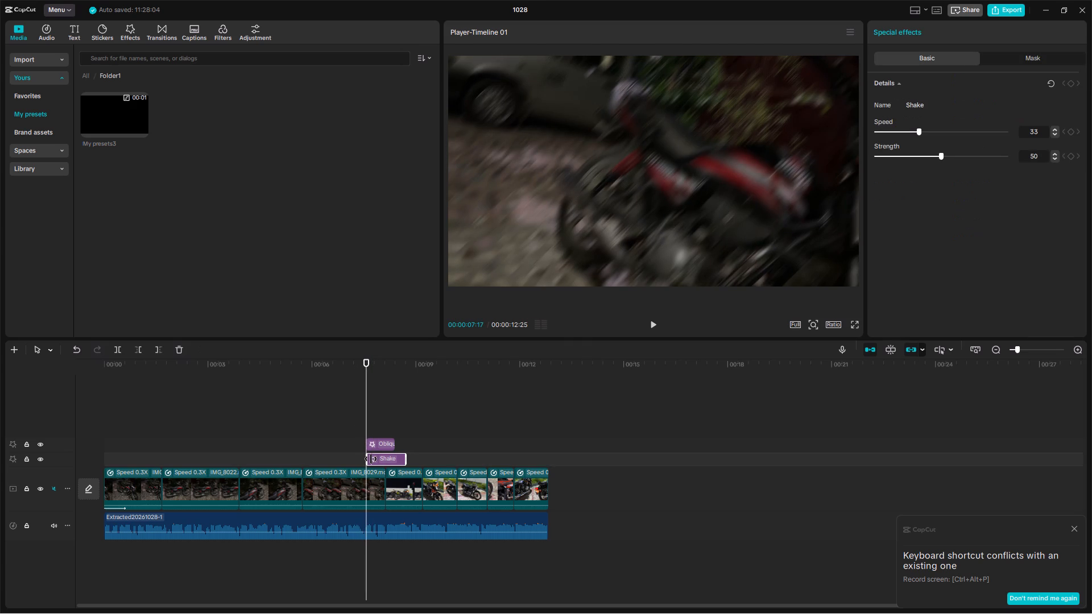
click(367, 460)
Trim the end of the Shake effect to match the end of the Oblique Blur effect.
drag(403, 456, 394, 466)
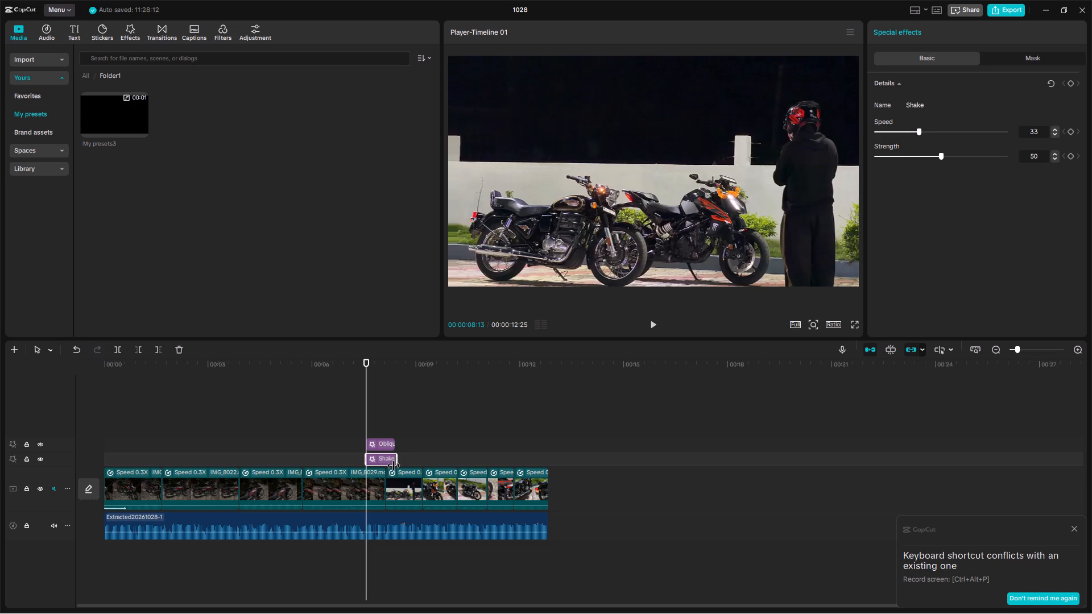
drag(394, 466, 392, 466)
Check how the Oblique Blur and Shake effects line up at their ends over the clip after IMG_8029.
click(381, 403)
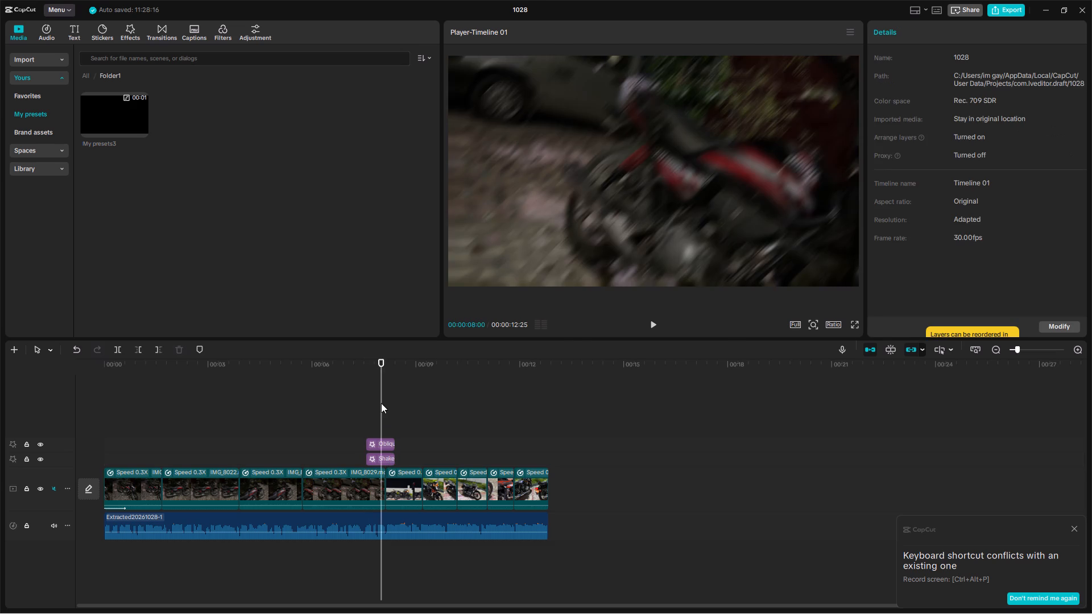
drag(381, 403, 394, 415)
click(388, 437)
click(398, 426)
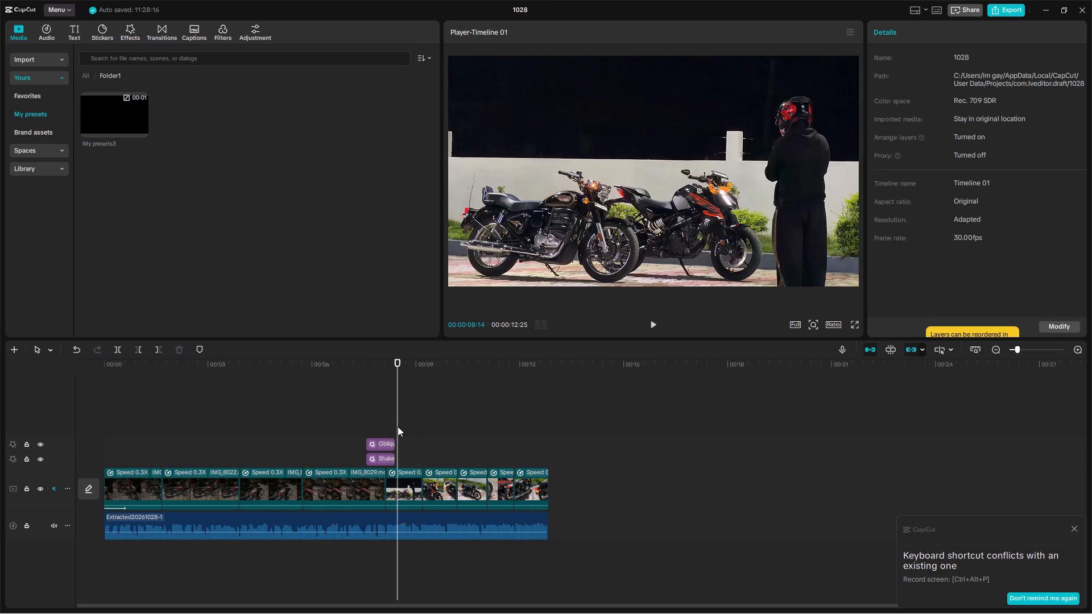
click(398, 426)
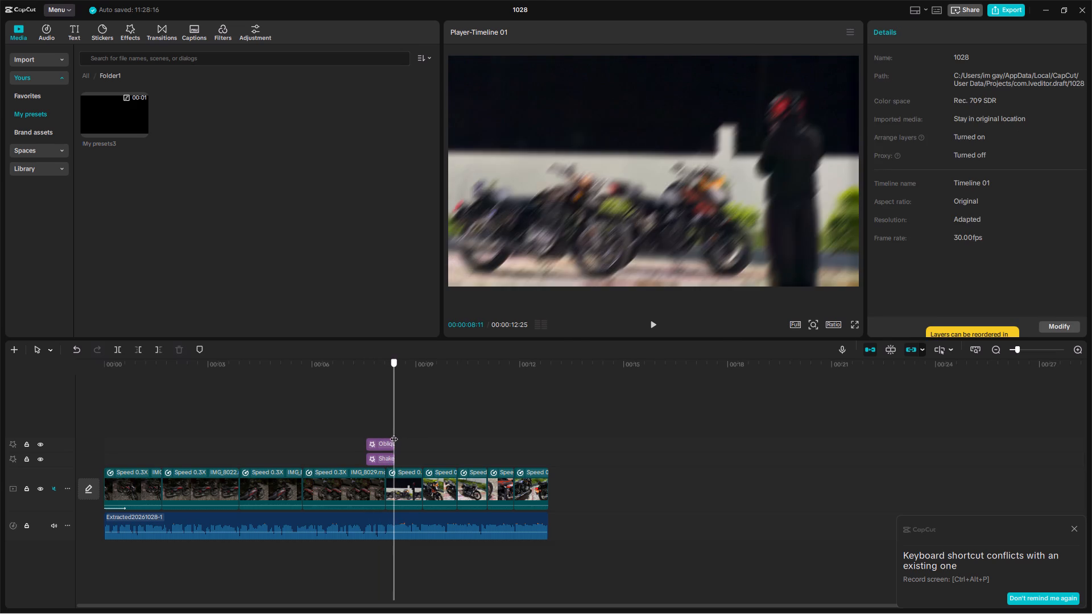
click(380, 443)
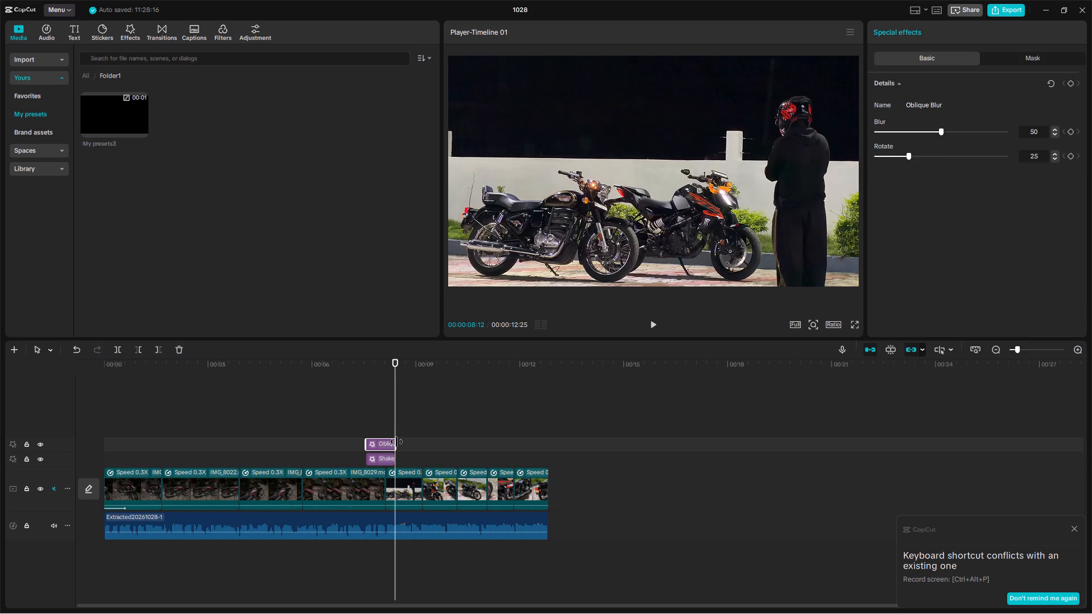
click(390, 459)
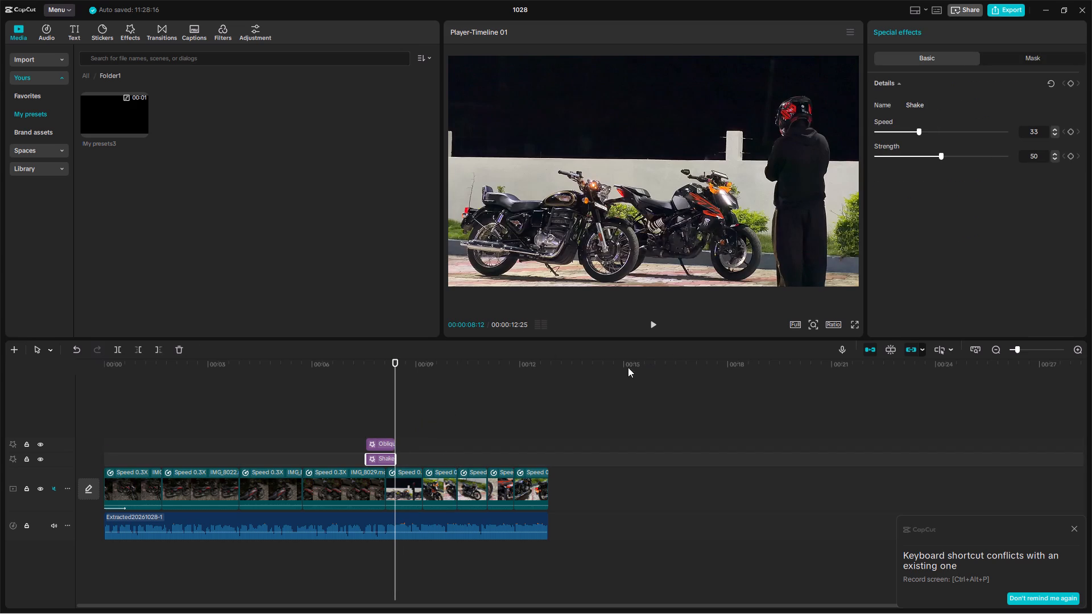
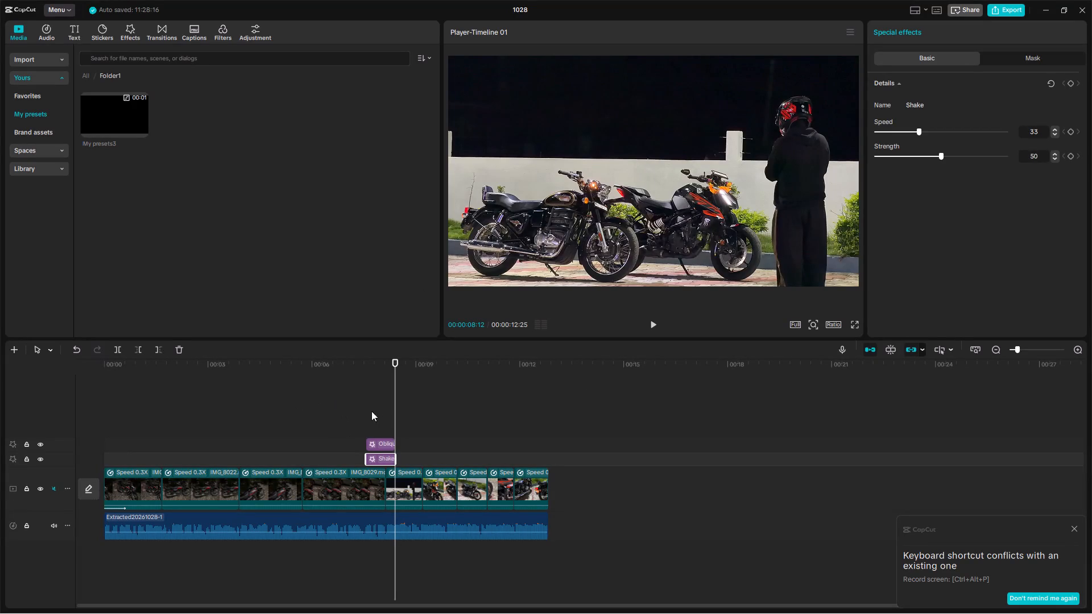
Play back the cut after IMG_8029 several times to review how the Oblique Blur and Shake effects look.
click(357, 380)
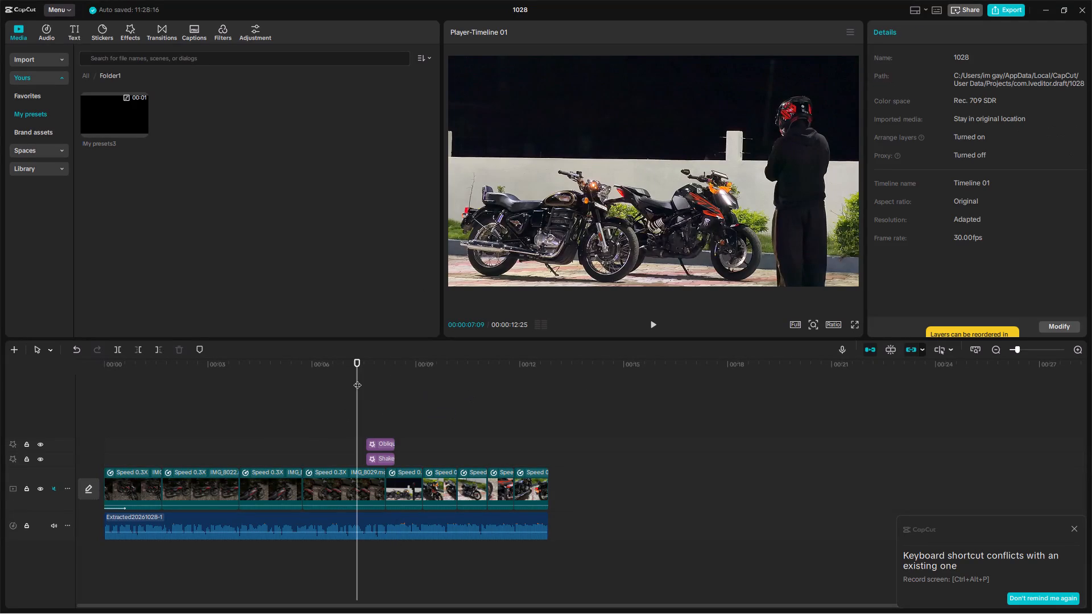
key(space)
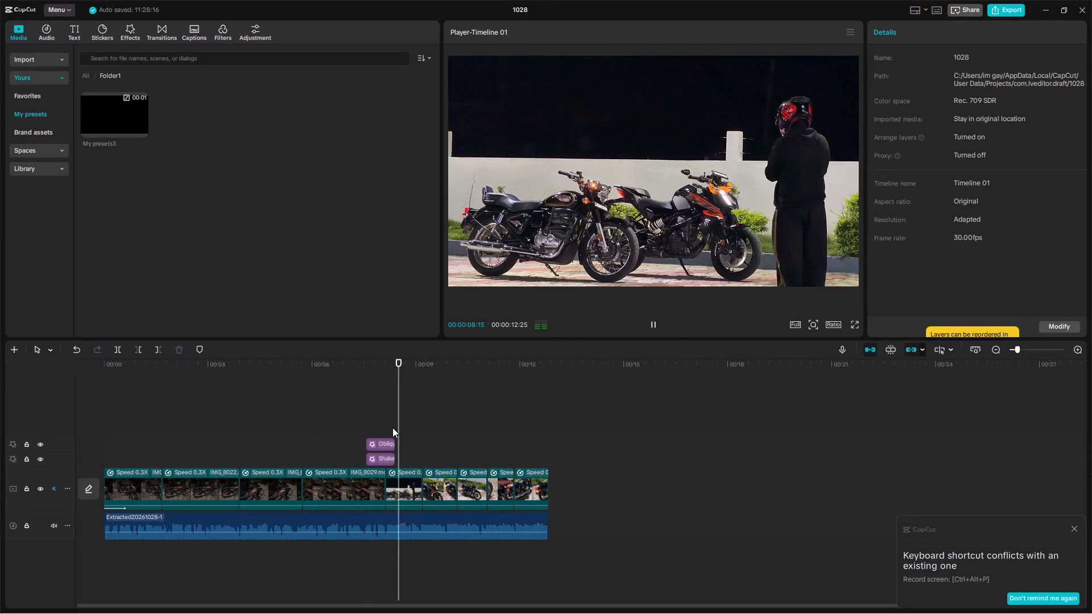
key(space)
click(368, 422)
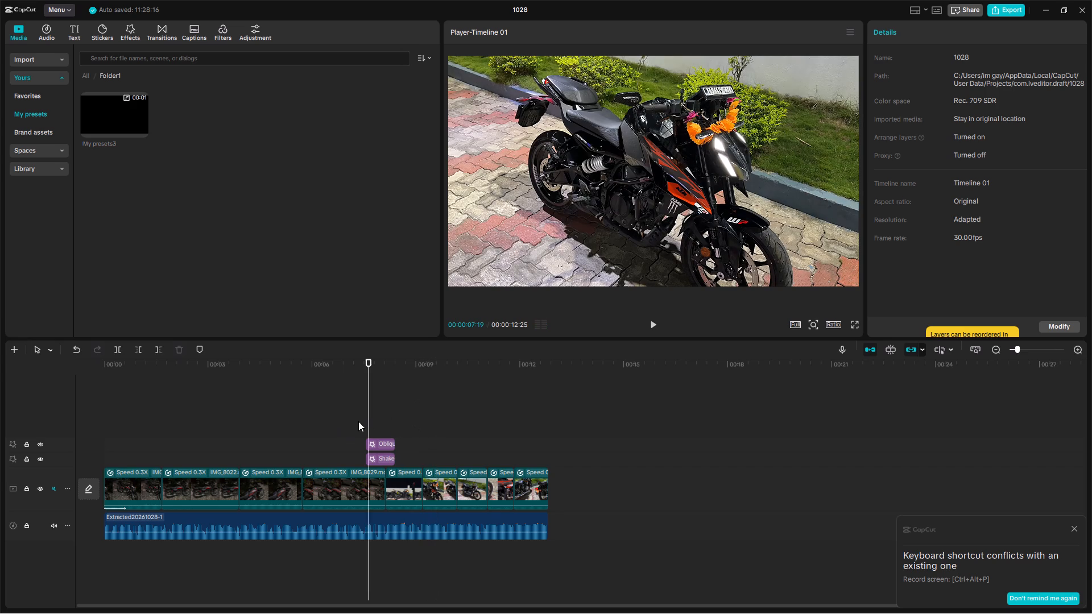
click(341, 420)
key(space)
key(space)
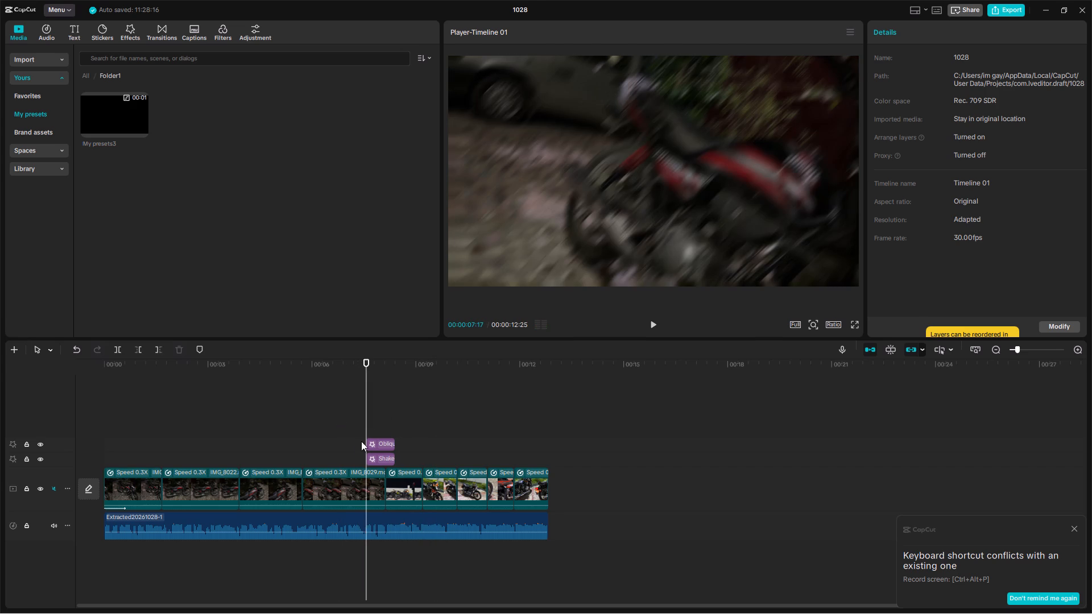
key(space)
click(378, 444)
click(367, 425)
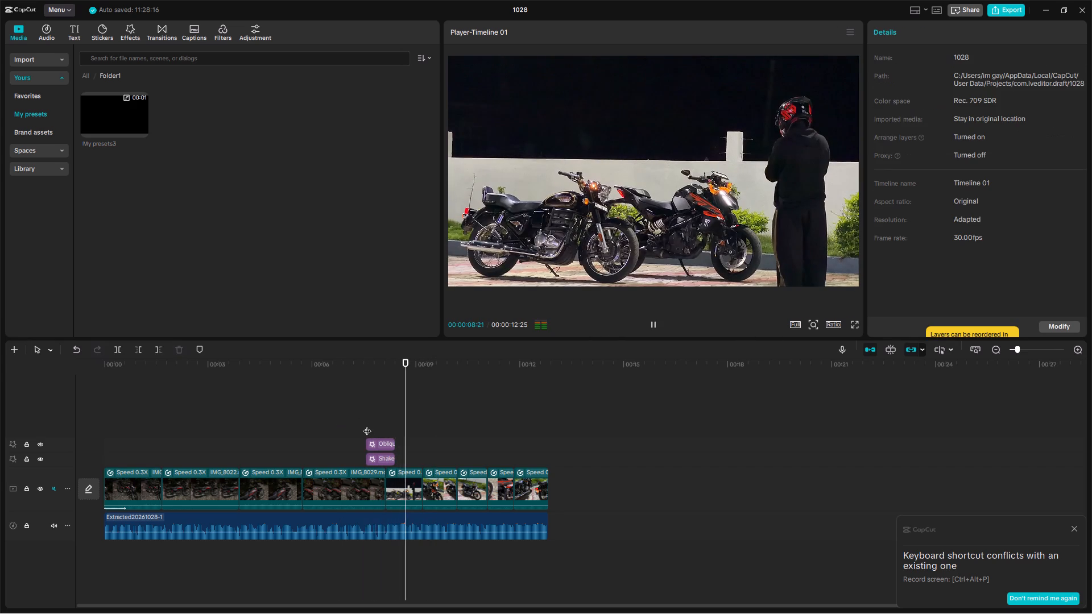
Add keyframes for all Oblique Blur parameters near the effect's start at 00:00:07:18 and at the clip cut at 00:00:08:04.
click(376, 442)
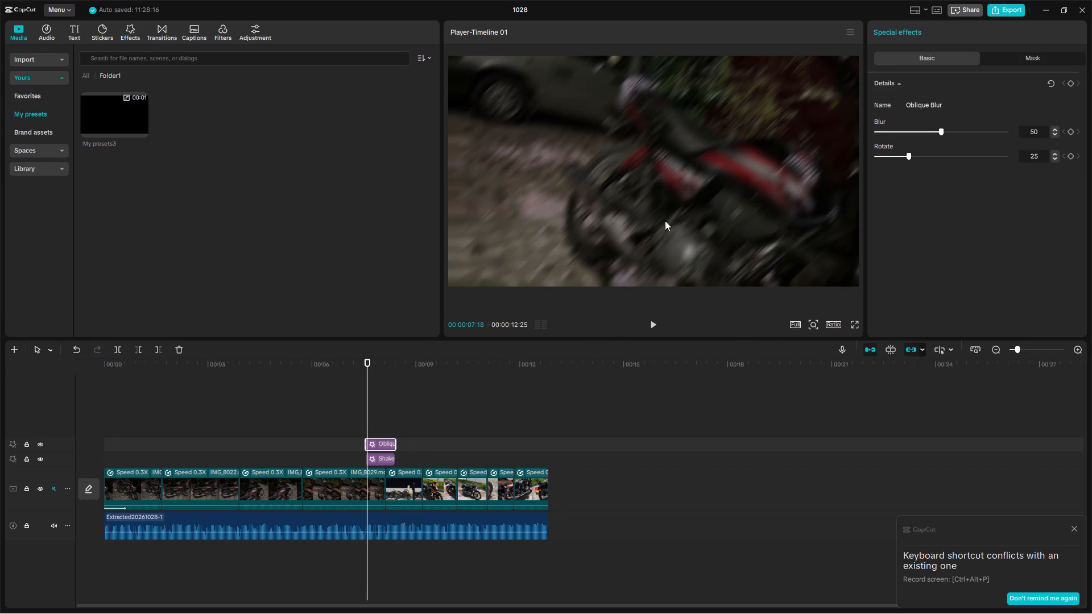
click(1070, 81)
drag(369, 407, 386, 401)
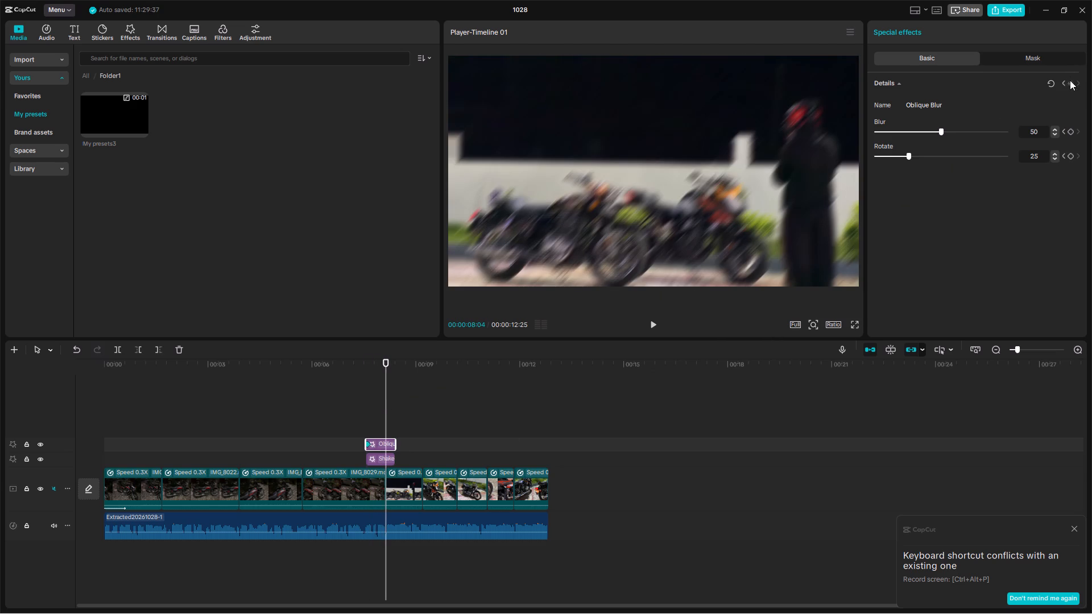
click(1070, 80)
Position the playhead at the end of the Oblique Blur effect, around 00:00:08:13.
drag(387, 393, 397, 391)
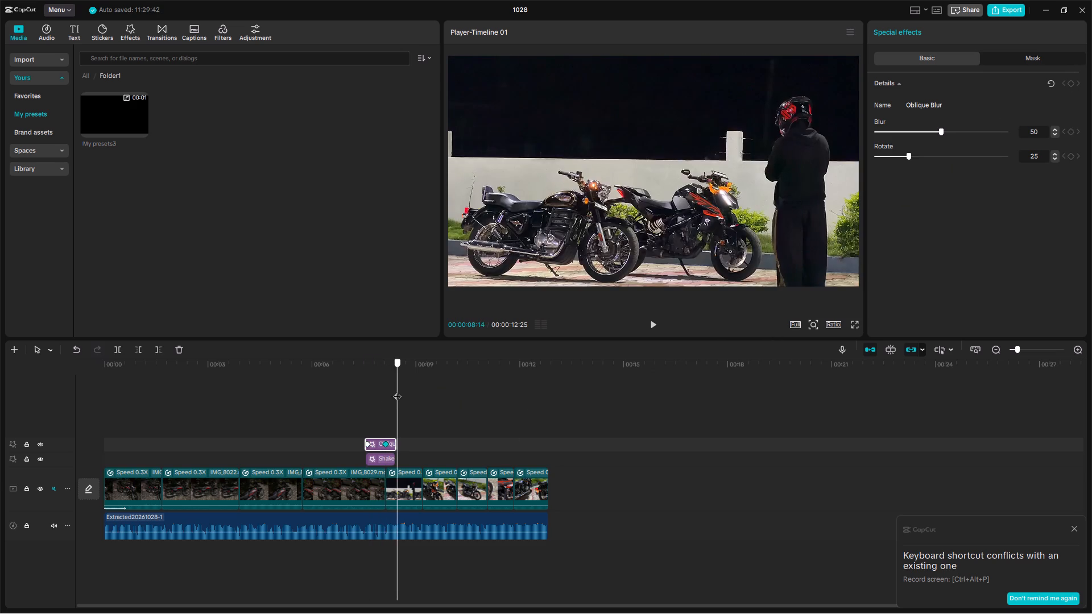
drag(397, 391, 396, 388)
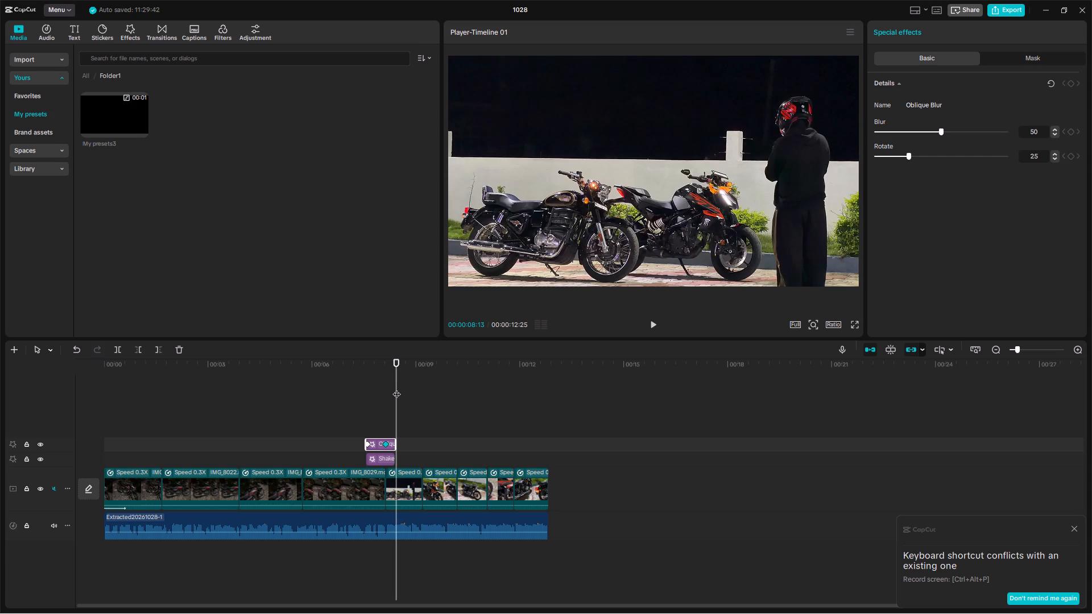
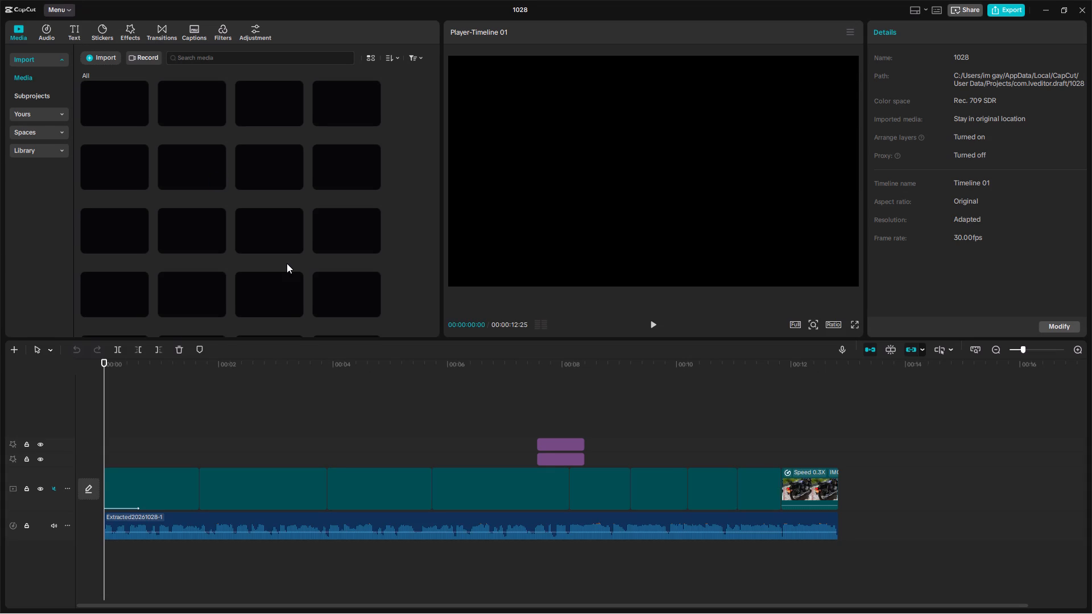
Move Oblique Blur's first keyframe to the very start of the effect, around 00:00:07:17.
click(527, 414)
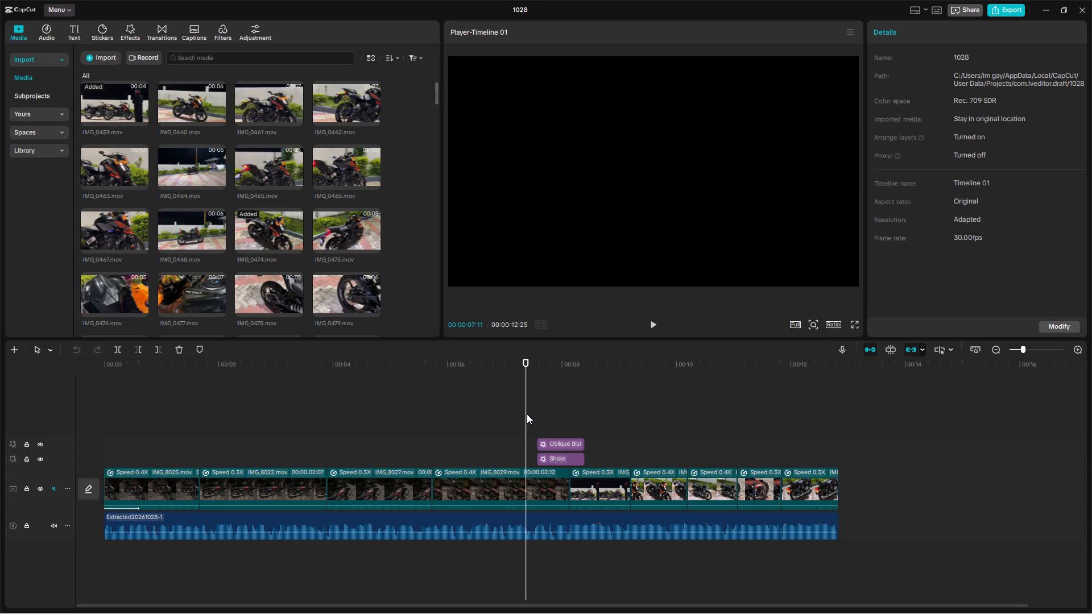
drag(527, 414, 538, 412)
click(554, 441)
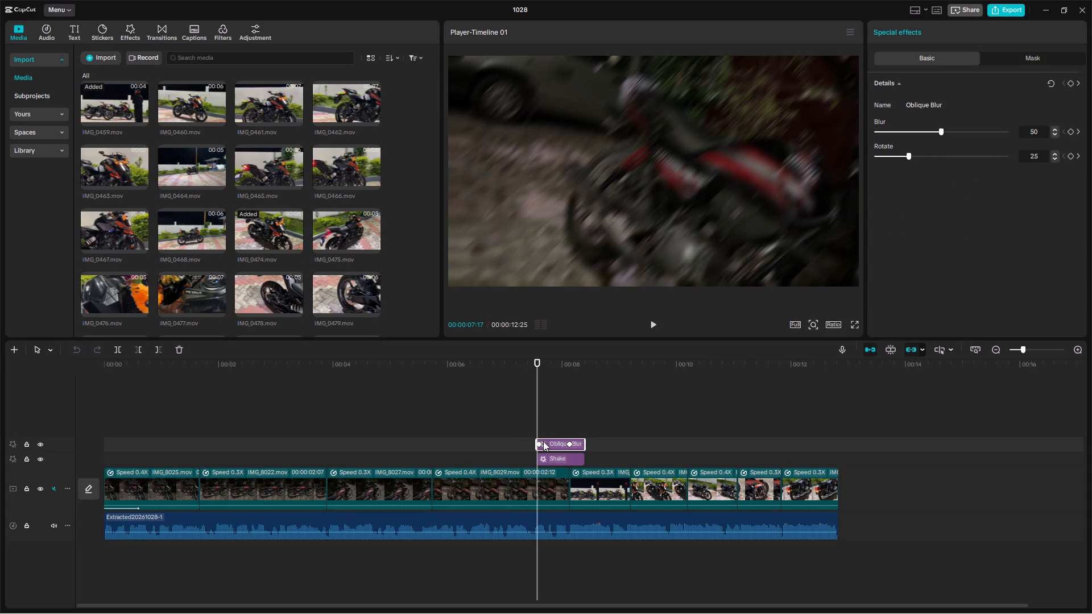
click(539, 442)
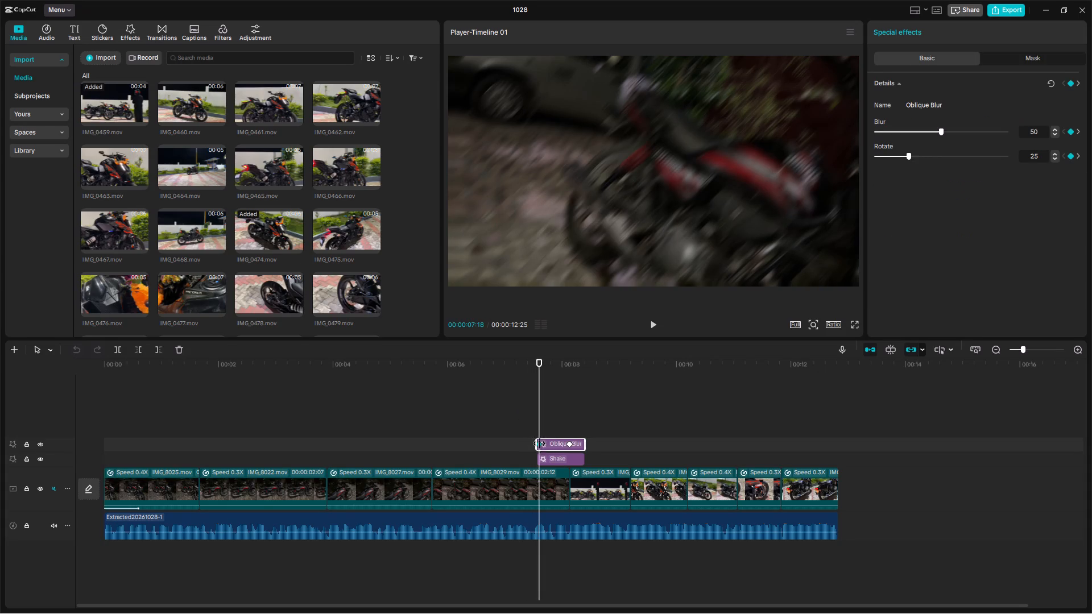
drag(539, 443, 504, 441)
Add a keyframe for all Oblique Blur parameters at the end of the effect, at 00:00:08:12.
click(556, 416)
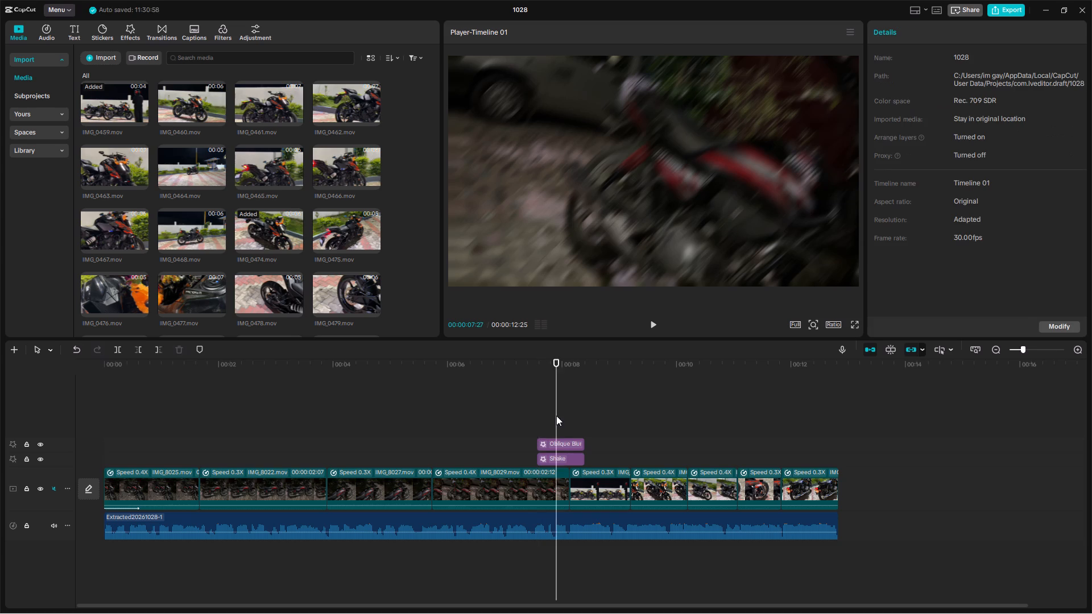
drag(556, 416, 569, 417)
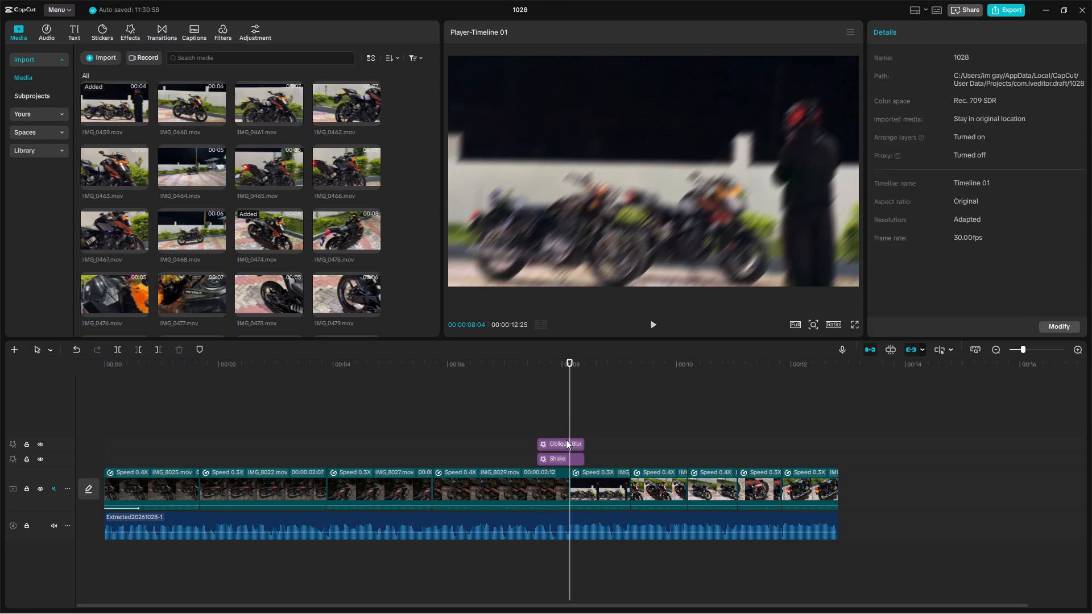
click(566, 439)
double_click(588, 420)
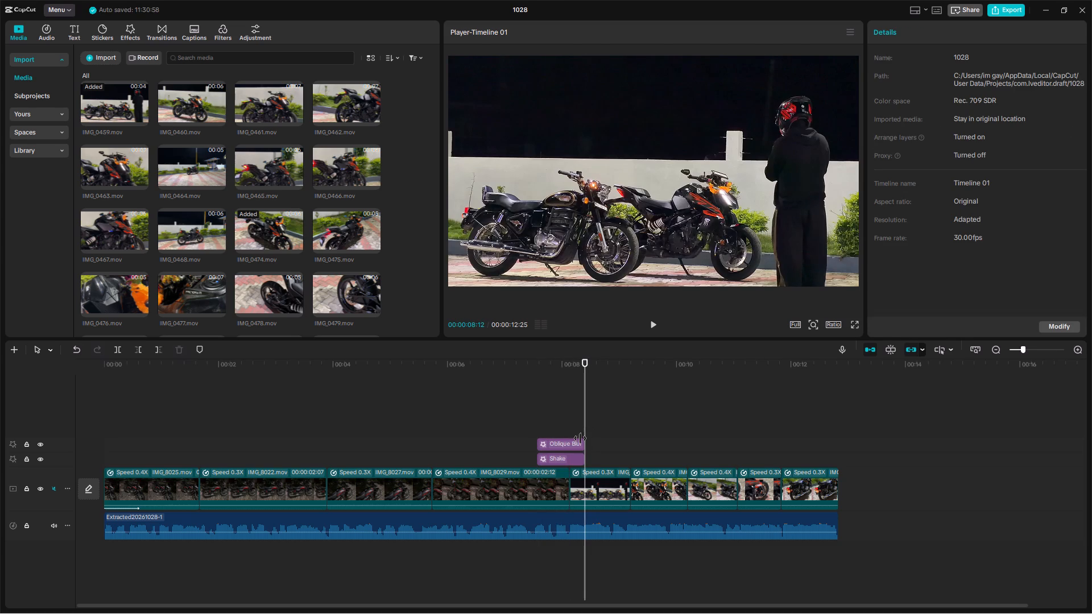
click(580, 438)
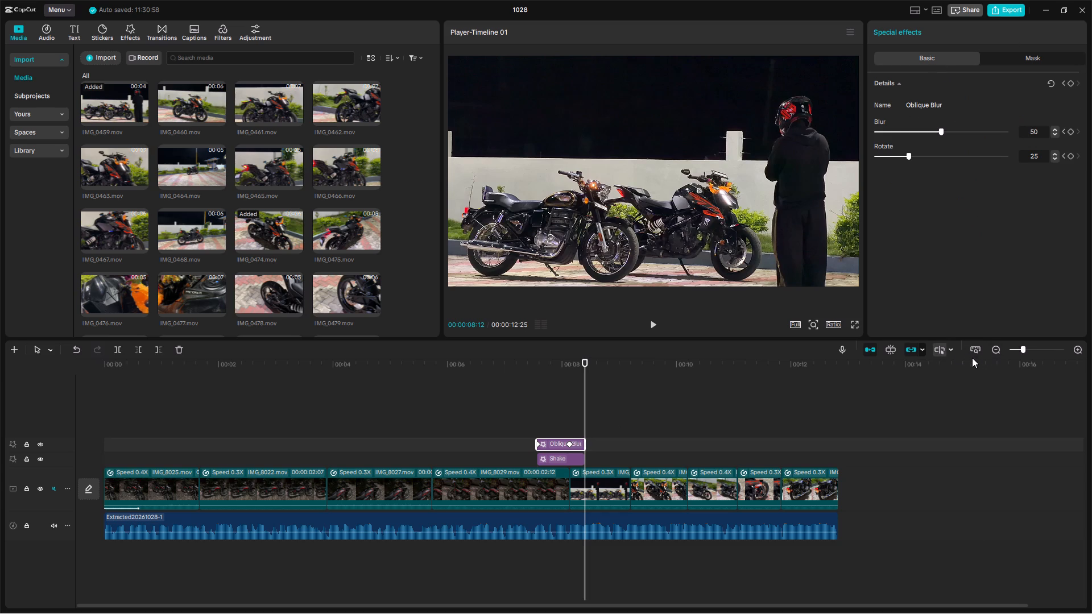
key(v)
key(v)
key(a)
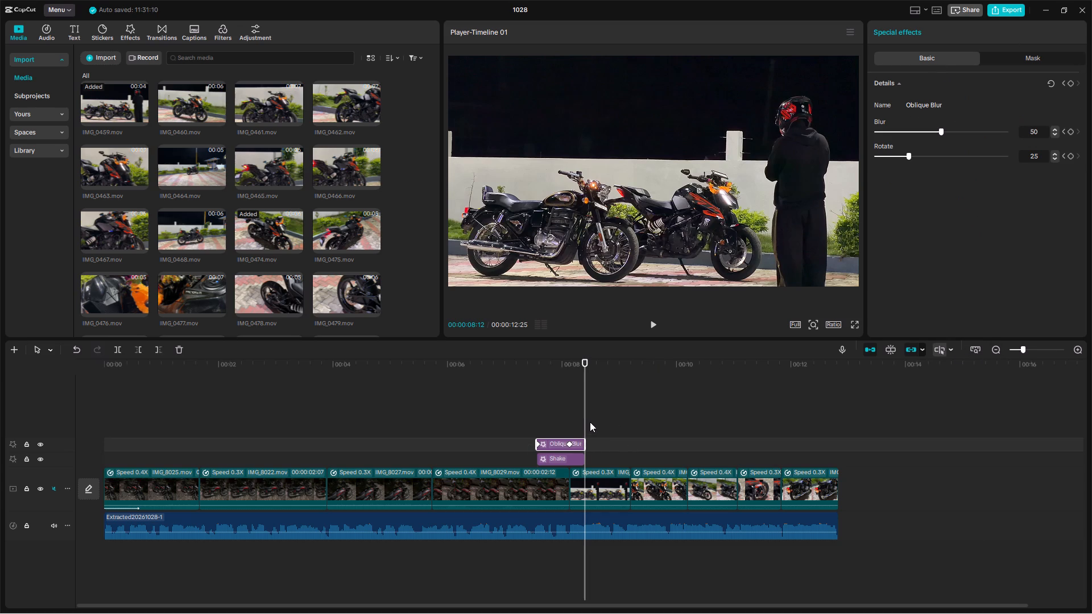
click(587, 419)
click(1072, 86)
Add keyframes for all Shake parameters at its end 00:00:08:12, the clip cut 00:00:08:04 and its start 00:00:07:17.
click(562, 458)
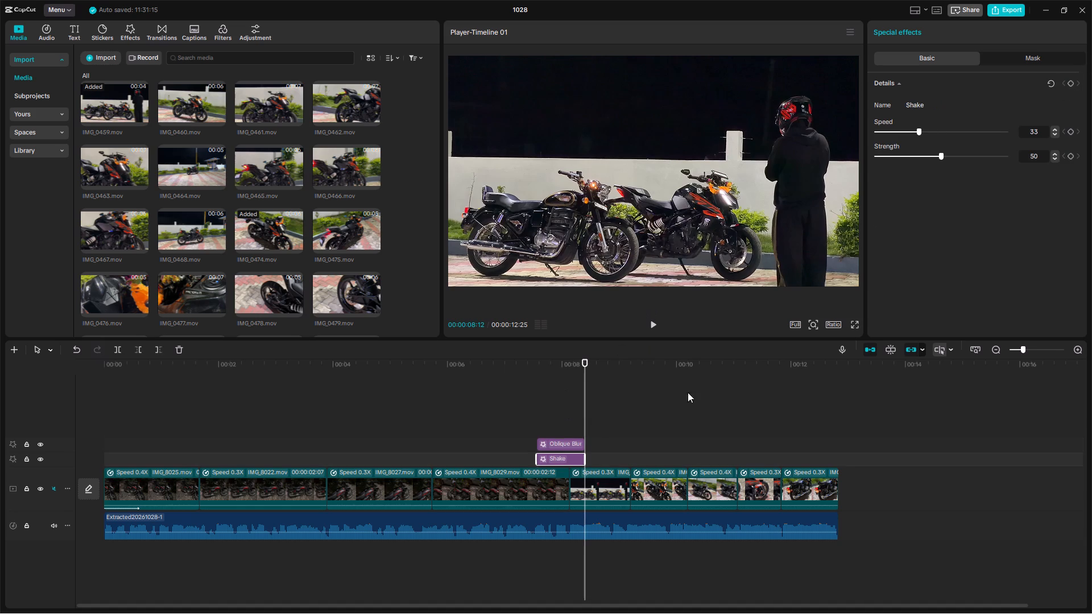
click(1074, 82)
drag(586, 392, 570, 408)
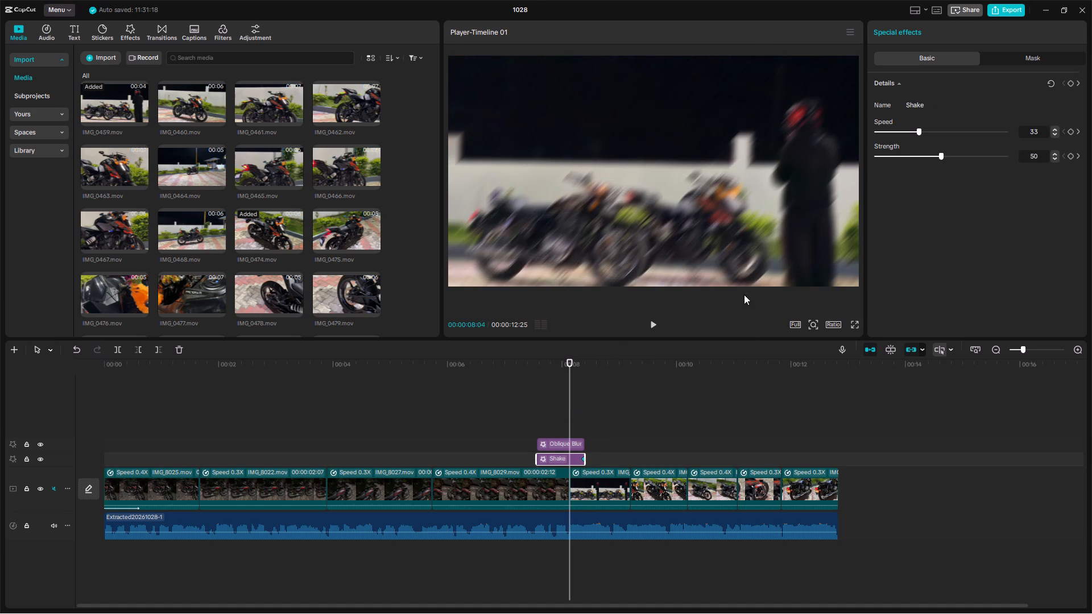
click(1074, 80)
click(1073, 84)
click(567, 359)
click(566, 362)
drag(566, 359, 538, 386)
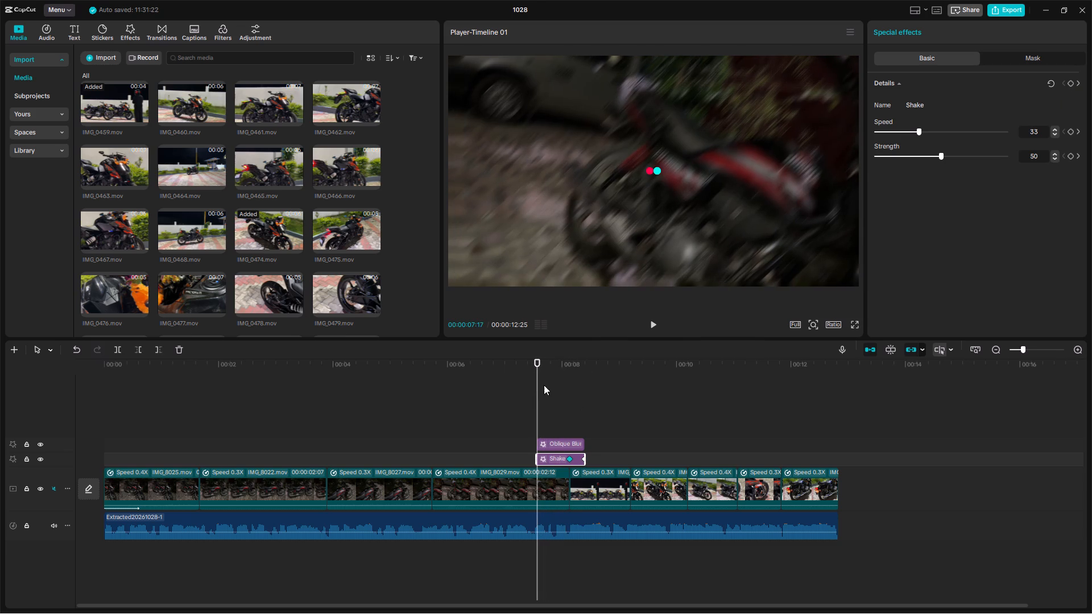
click(1069, 85)
Set Shake's Speed and Strength to 0 at its starting keyframe.
drag(905, 130, 801, 141)
drag(882, 155, 696, 186)
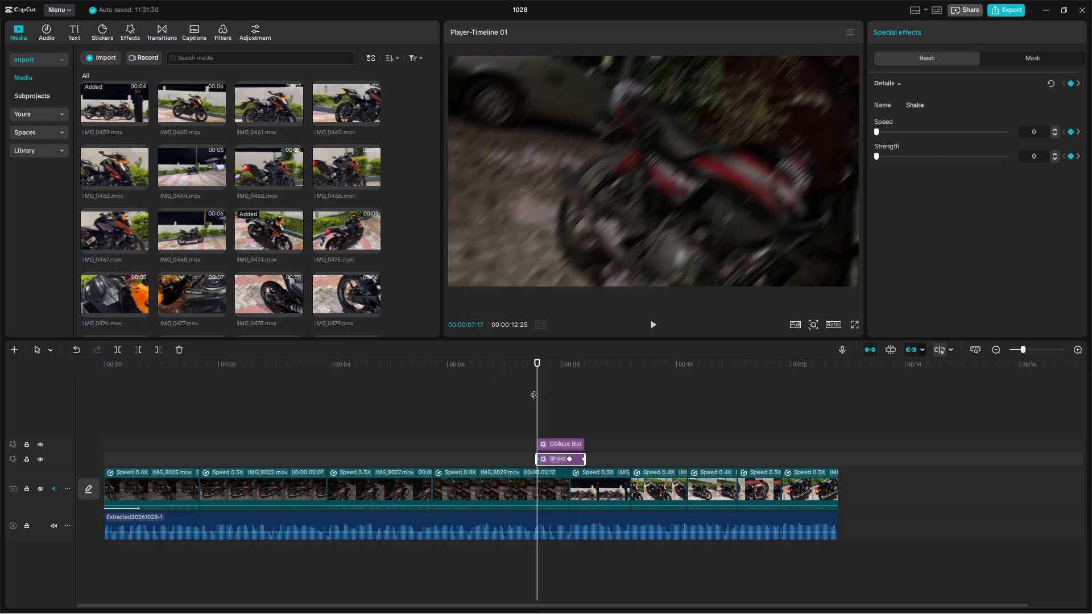
Set Shake's Speed to 6 and Strength to 5 at the clip-cut keyframe, 00:00:08:04.
drag(539, 385, 570, 385)
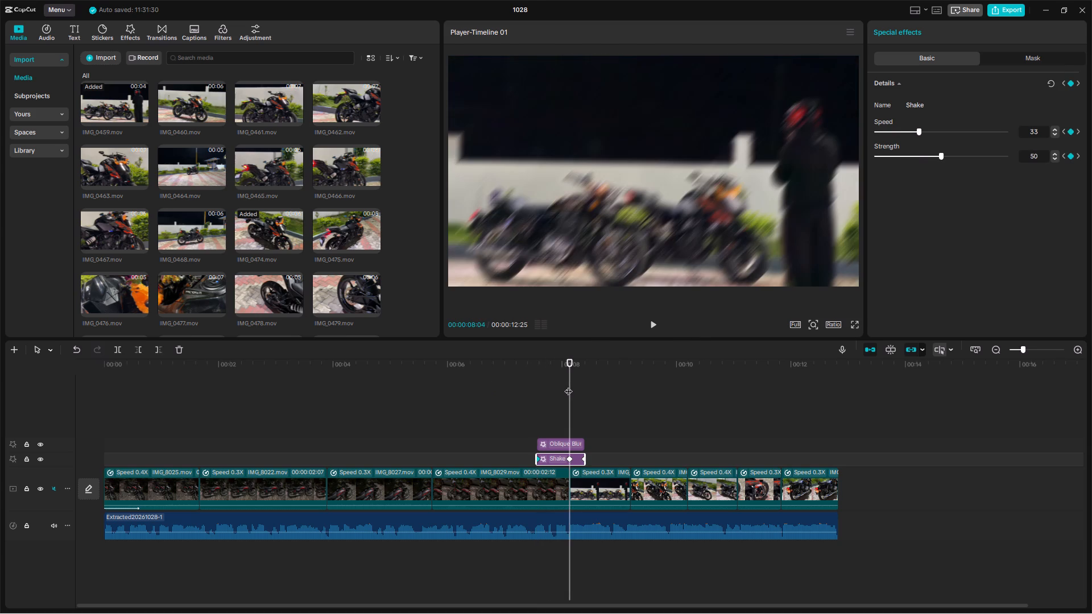
drag(1041, 135, 1020, 133)
key(6)
drag(1044, 154, 1000, 156)
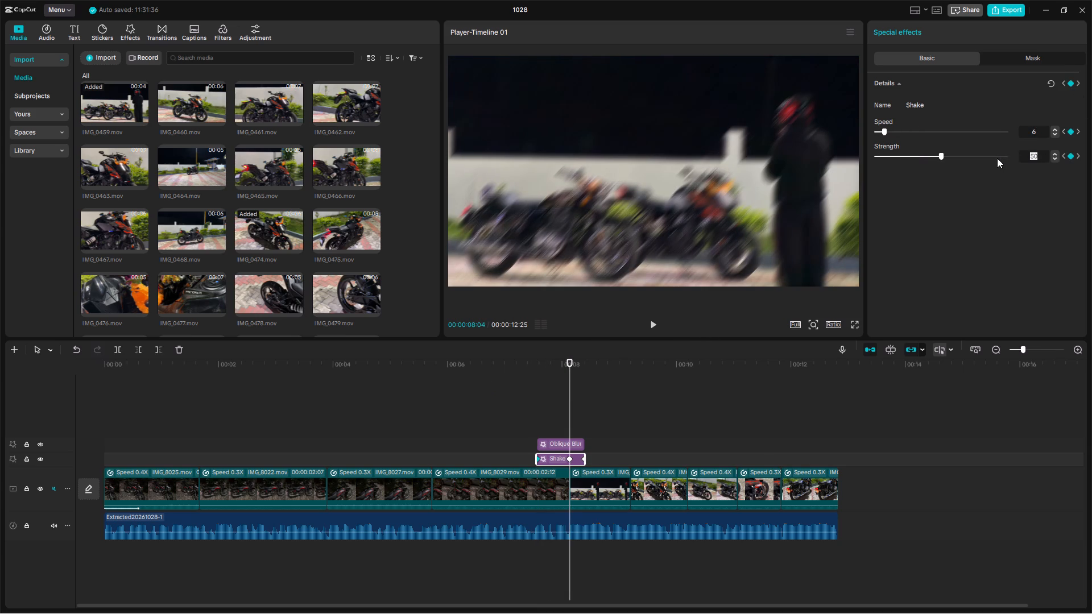
key(5)
key(Return)
Set Shake's Speed and Strength to 0 at its ending keyframe, 00:00:08:12.
drag(568, 398, 585, 397)
drag(900, 132, 813, 141)
drag(887, 157, 710, 157)
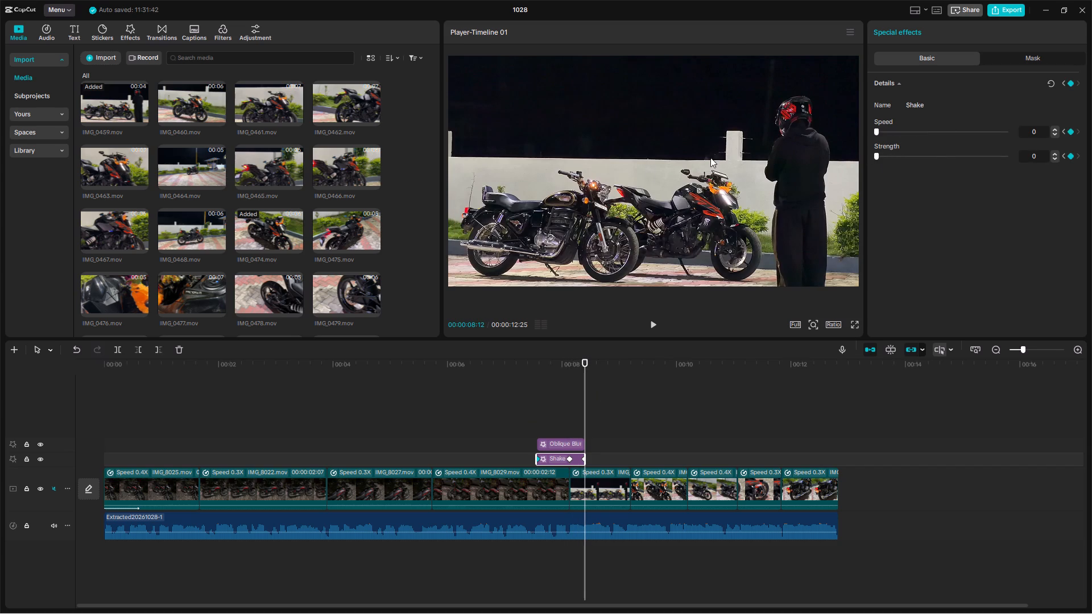
drag(710, 157, 543, 184)
Set Oblique Blur's Blur to 0 and lower its Rotate at the ending keyframe 00:00:08:12 and the starting keyframe 00:00:07:17.
click(566, 444)
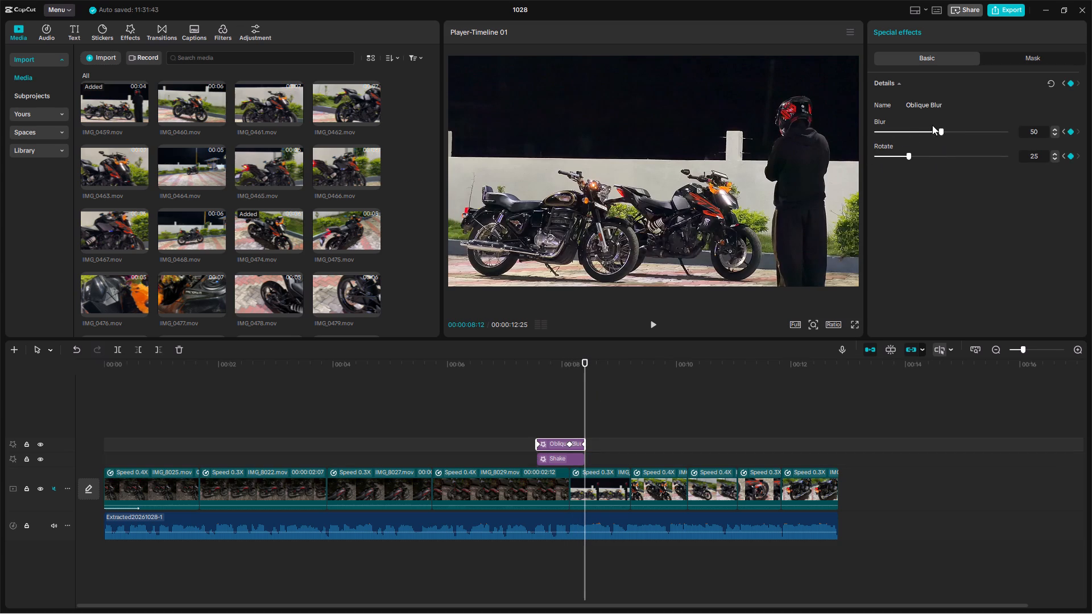
drag(904, 135, 773, 130)
drag(873, 154, 699, 185)
drag(884, 163, 875, 157)
drag(883, 156, 661, 228)
drag(584, 371, 536, 399)
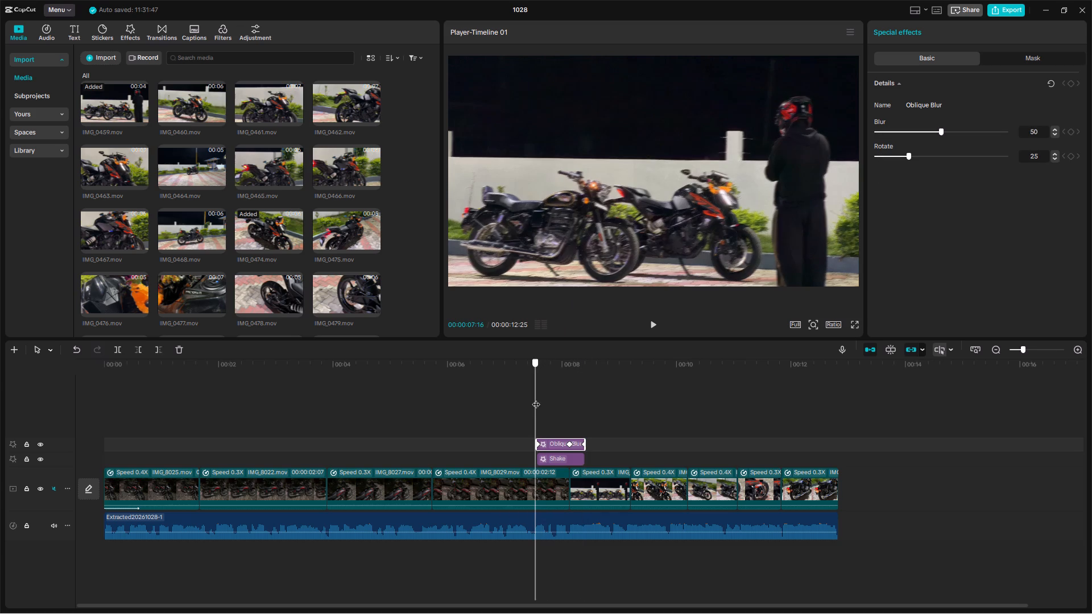
drag(536, 399, 537, 397)
drag(912, 133, 784, 132)
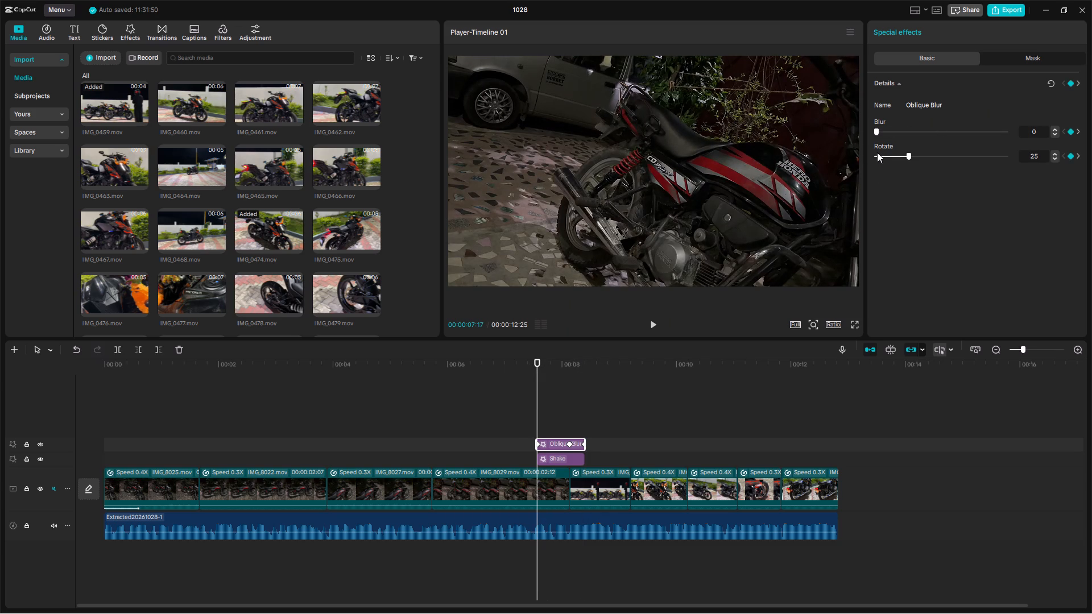
drag(876, 153, 824, 159)
Play back the keyframed cut after IMG_8029 and the whole video, including in full screen, to review the effects.
click(527, 408)
key(space)
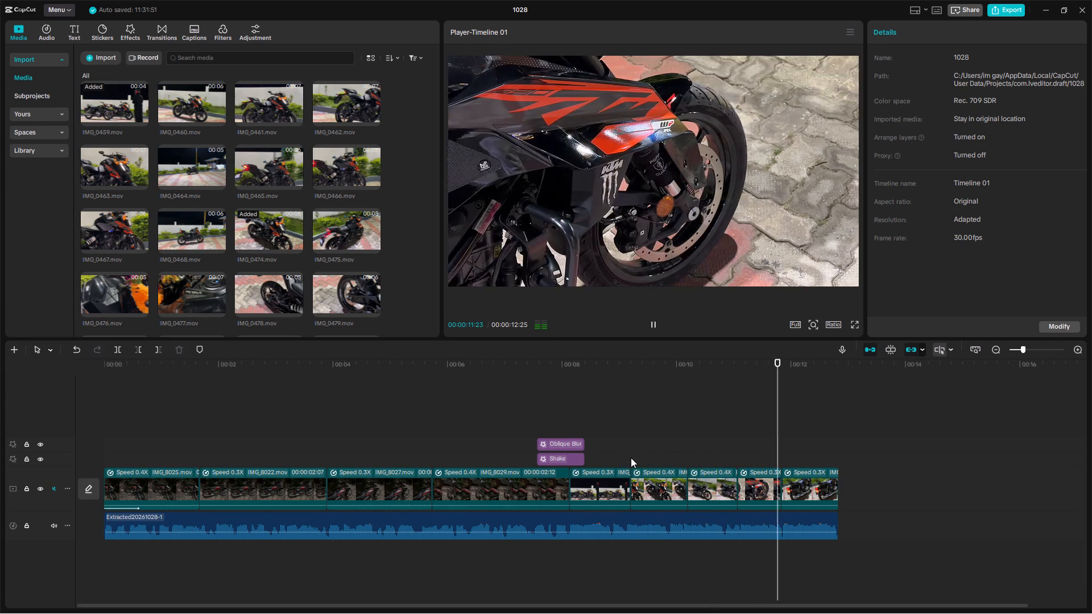
click(531, 409)
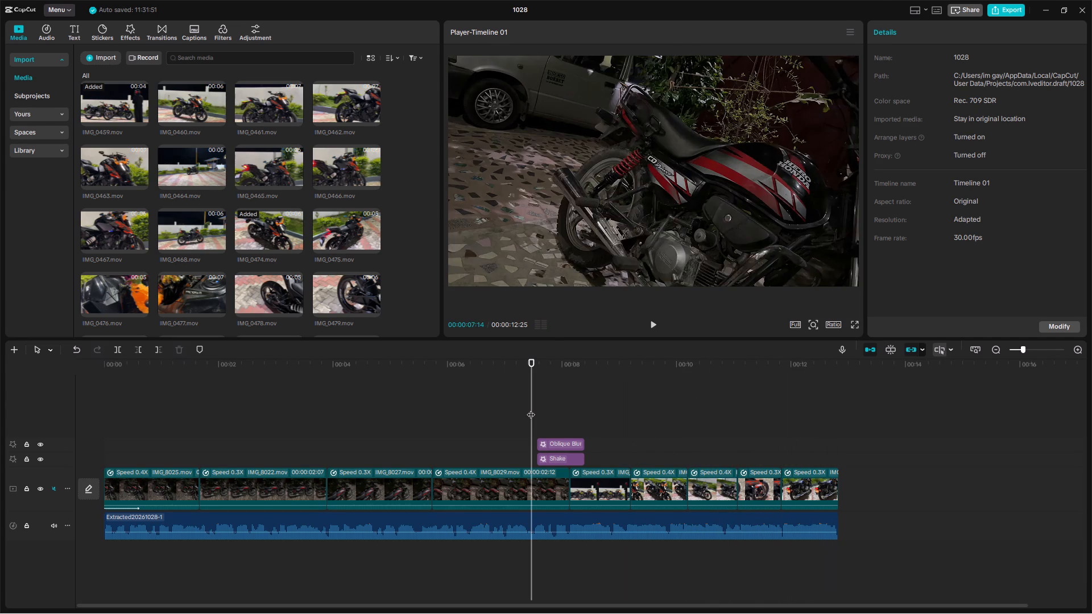
key(space)
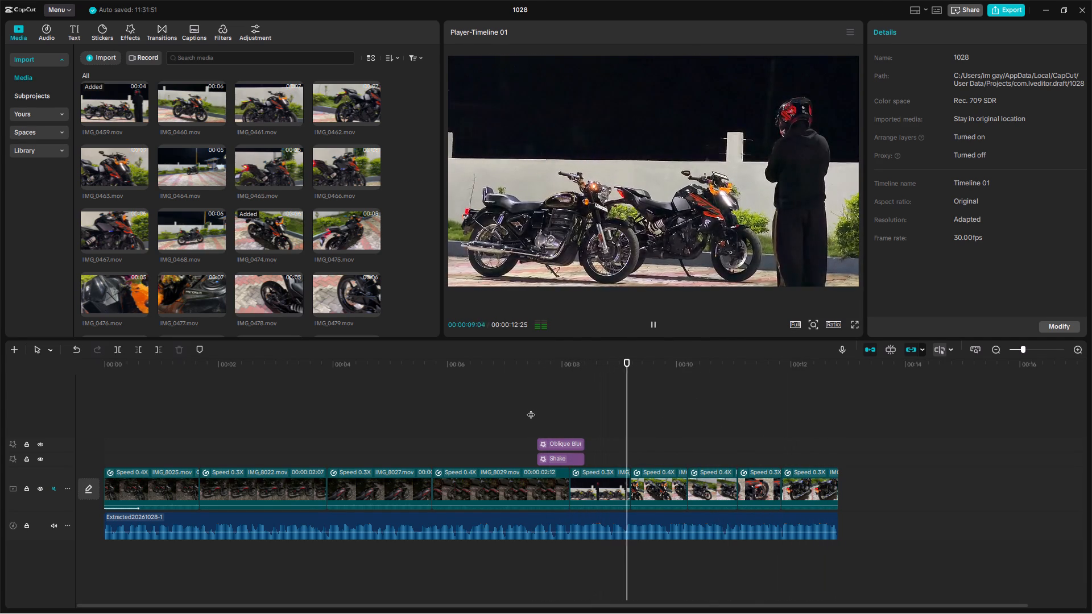
click(522, 409)
click(855, 323)
key(space)
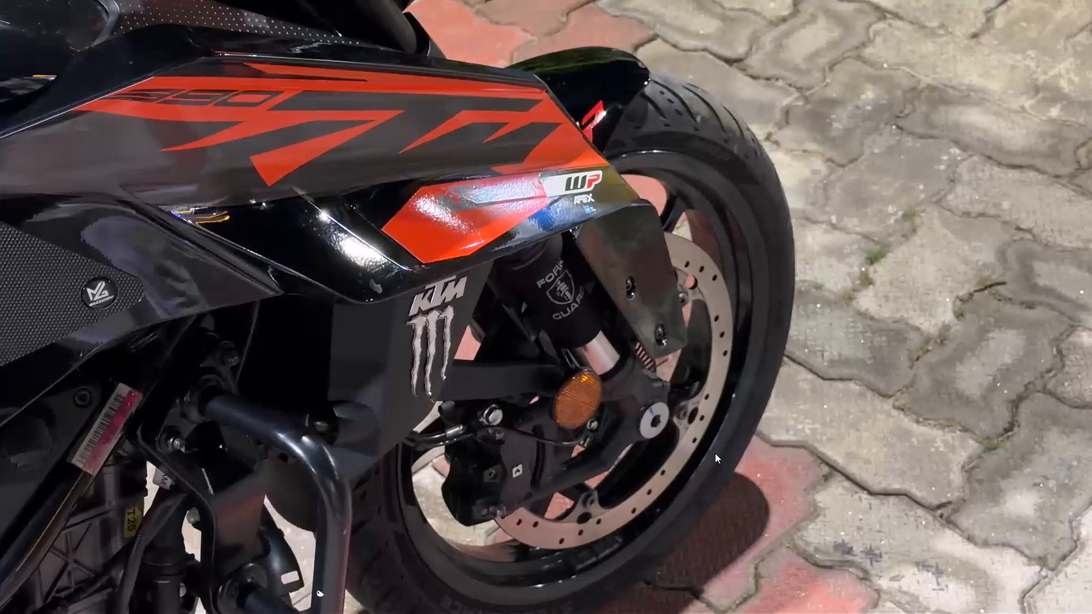
key(space)
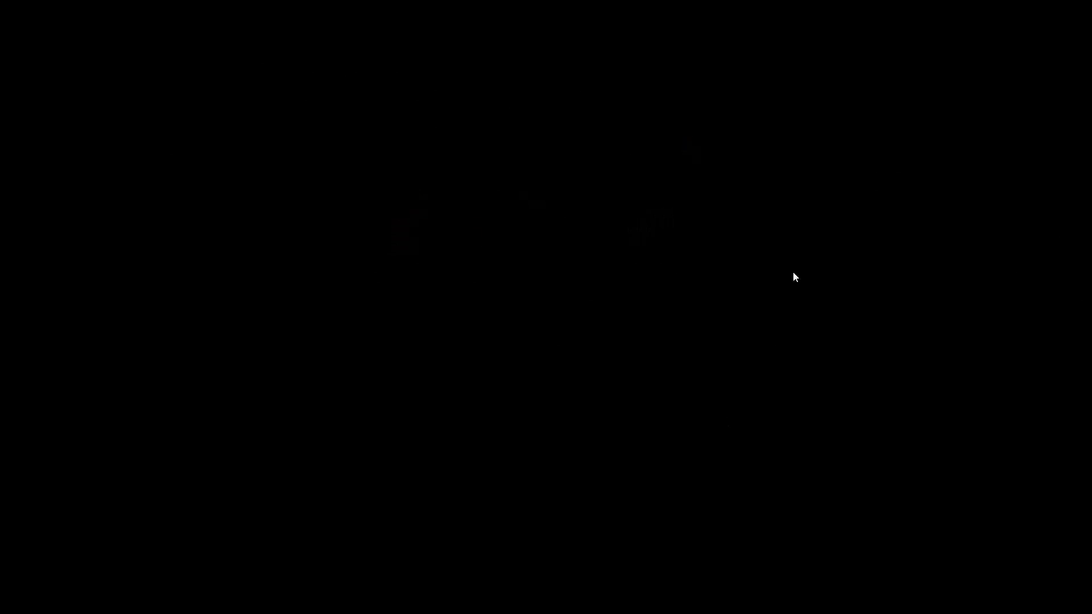
click(698, 439)
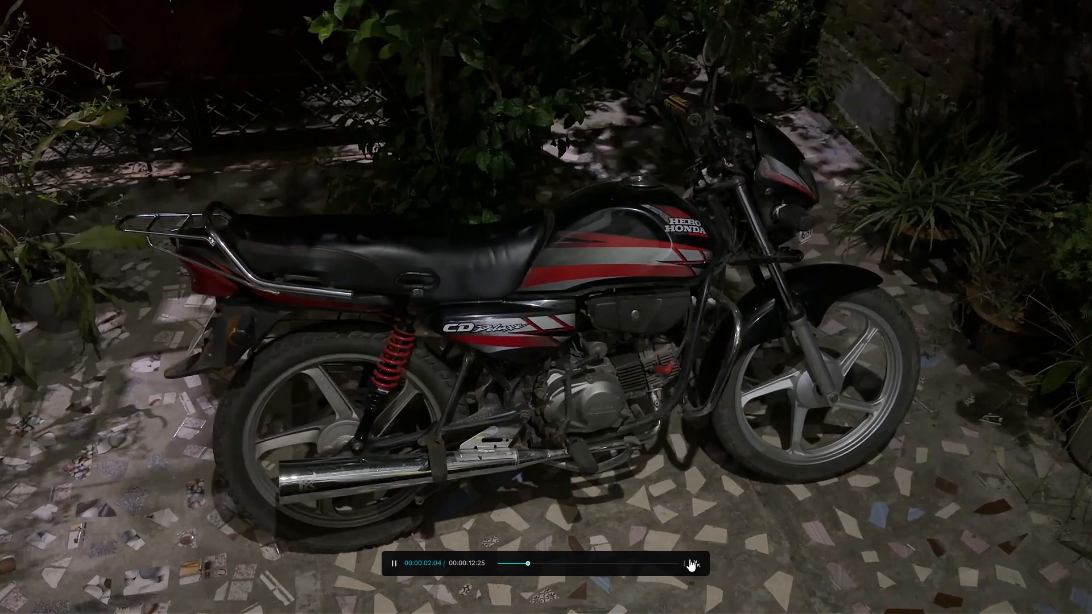
click(692, 563)
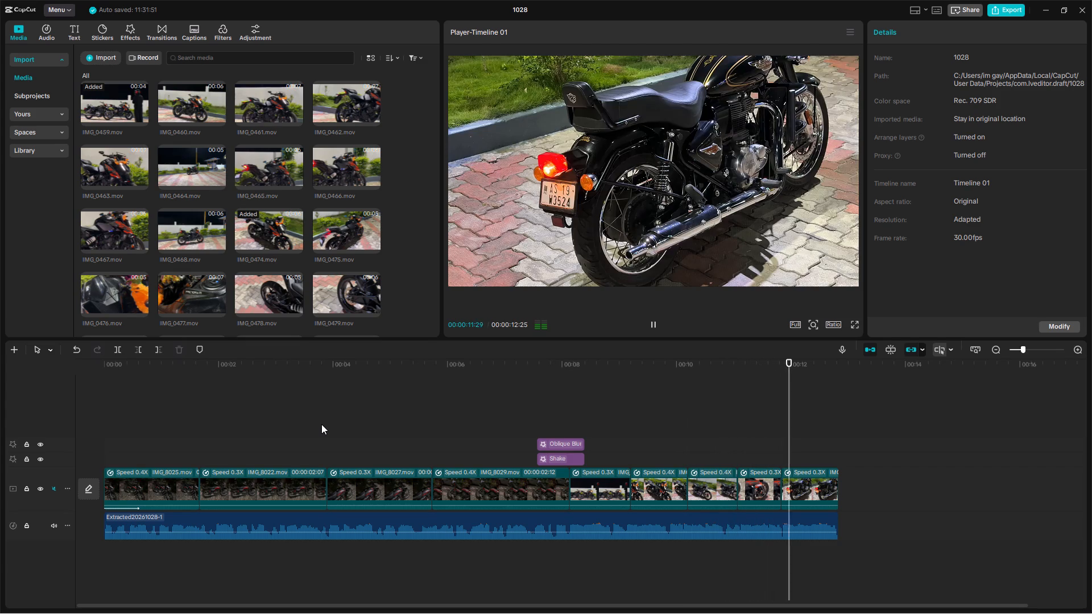
Add a custom adjustment layer at the start of the timeline, above the effect tracks.
drag(188, 405, 192, 400)
click(201, 398)
drag(201, 398, 32, 383)
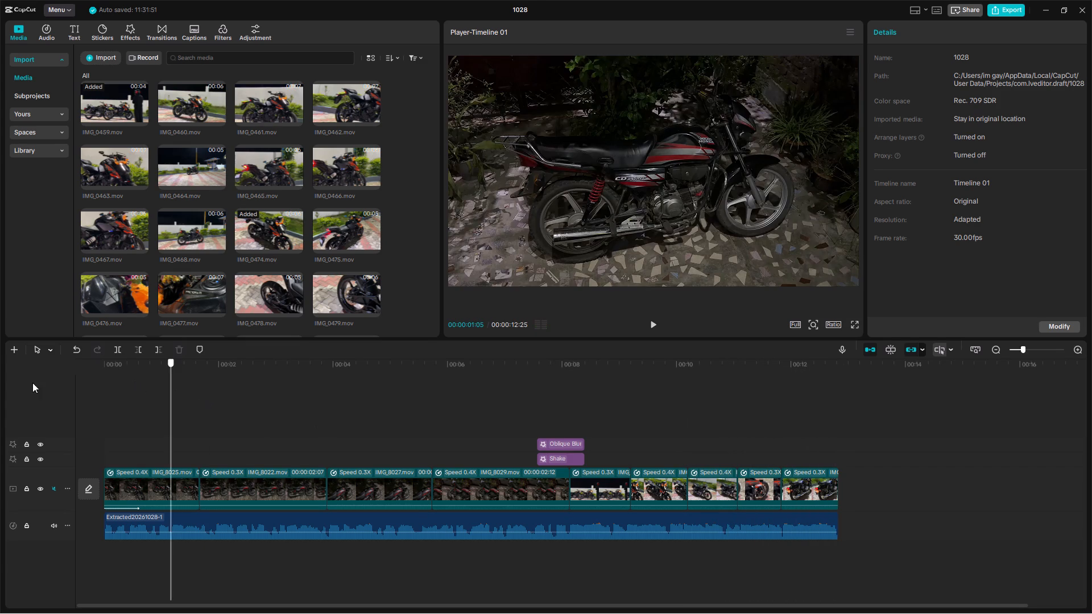
drag(32, 383, 0, 324)
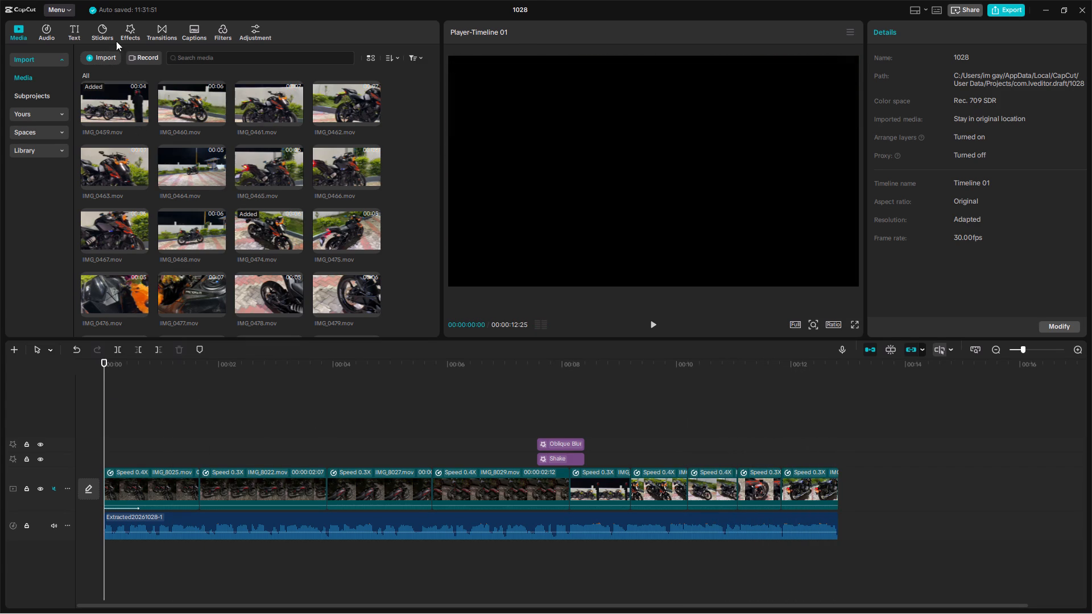
click(253, 26)
drag(101, 64, 84, 418)
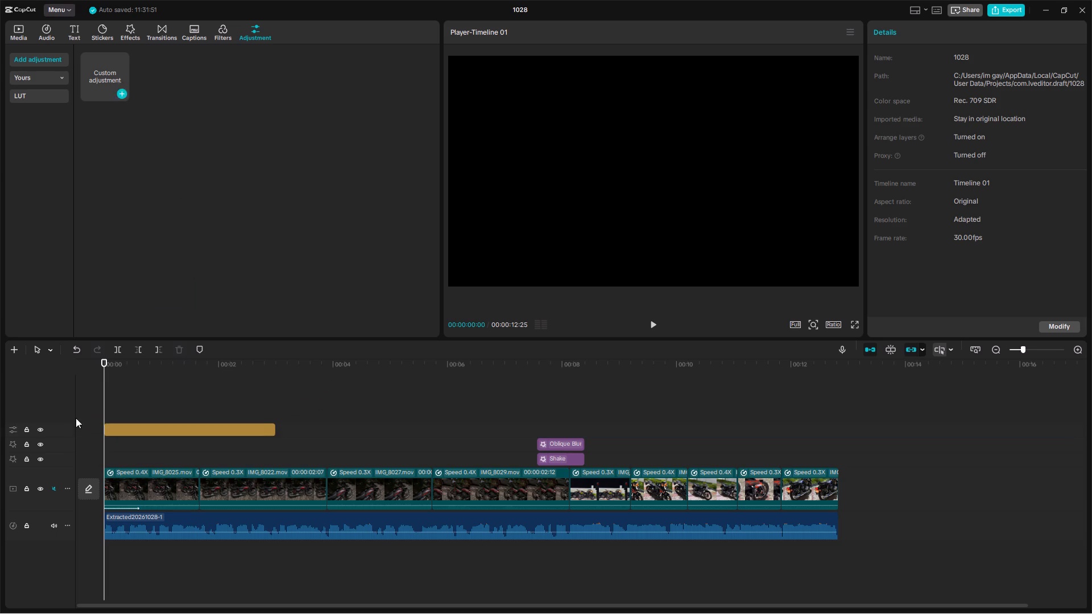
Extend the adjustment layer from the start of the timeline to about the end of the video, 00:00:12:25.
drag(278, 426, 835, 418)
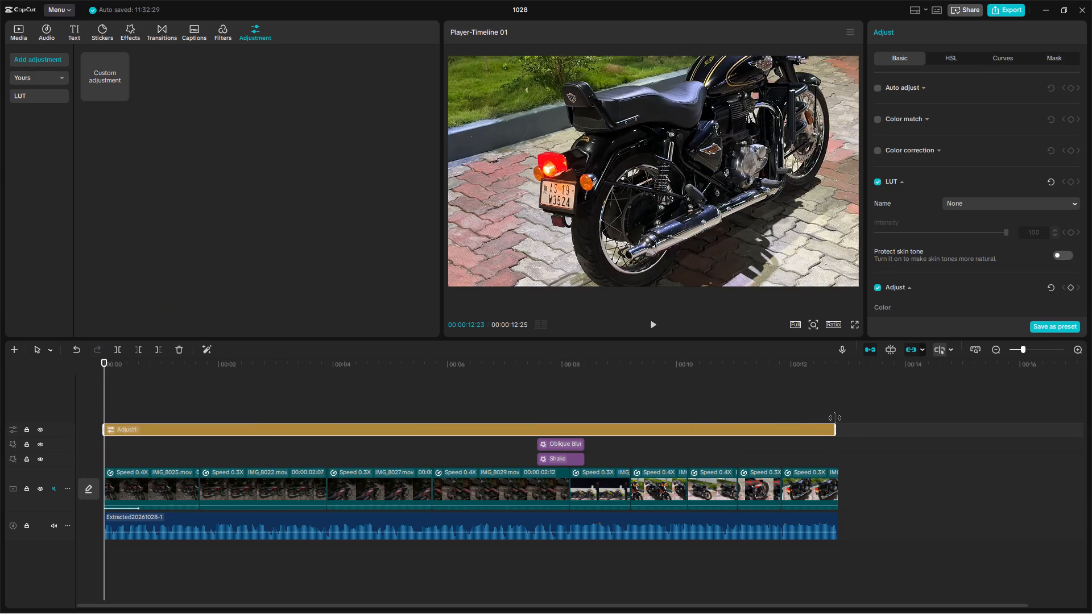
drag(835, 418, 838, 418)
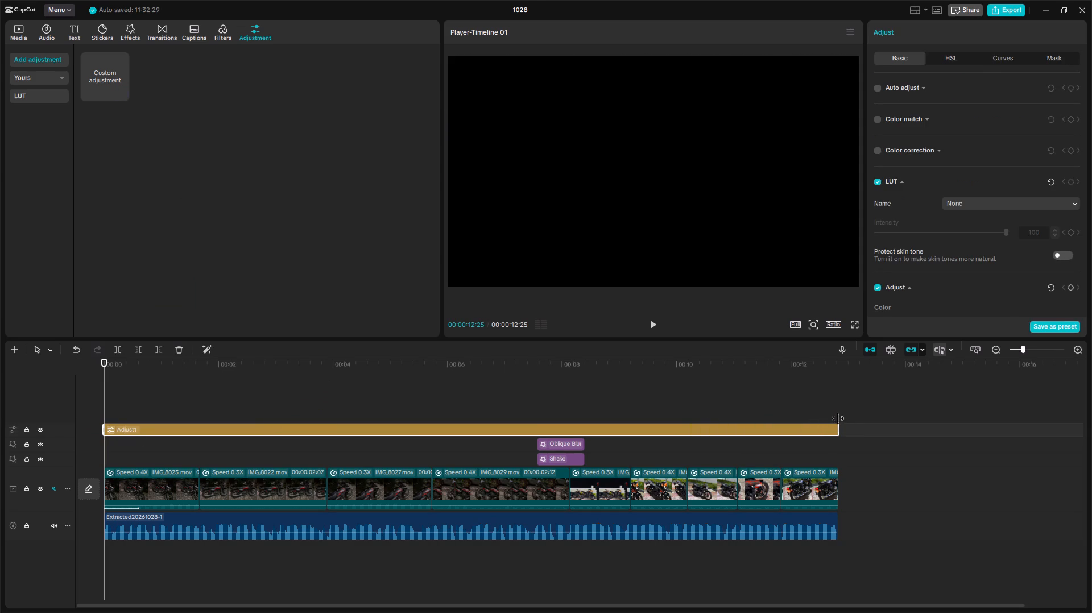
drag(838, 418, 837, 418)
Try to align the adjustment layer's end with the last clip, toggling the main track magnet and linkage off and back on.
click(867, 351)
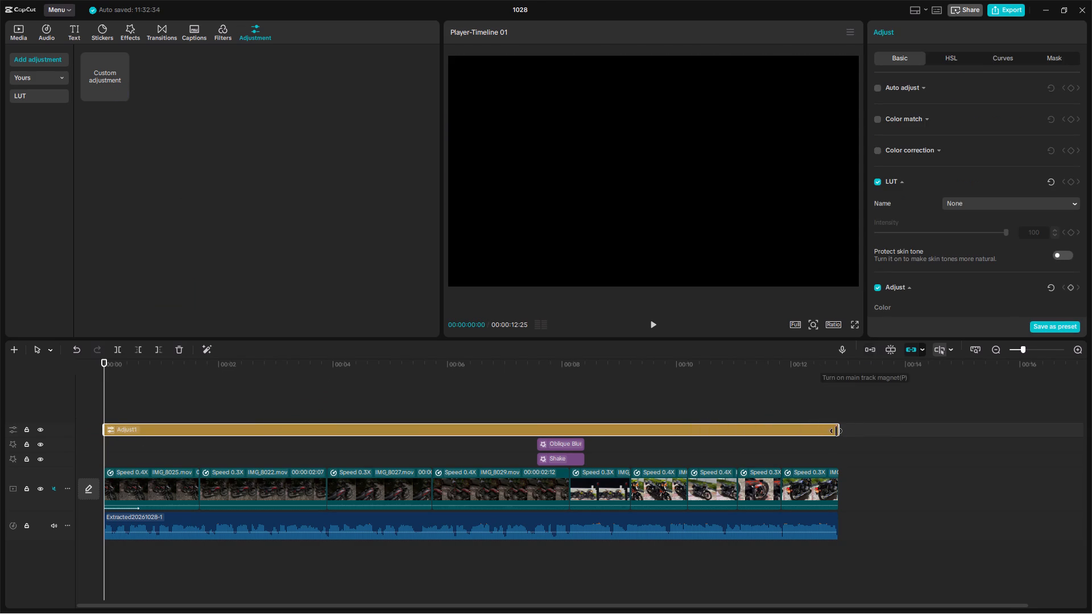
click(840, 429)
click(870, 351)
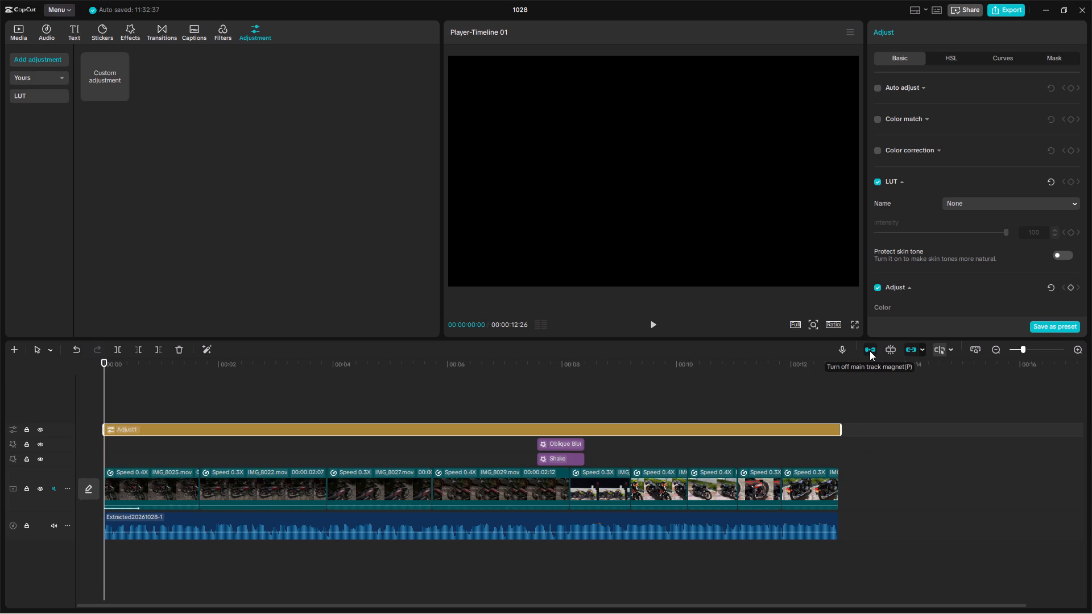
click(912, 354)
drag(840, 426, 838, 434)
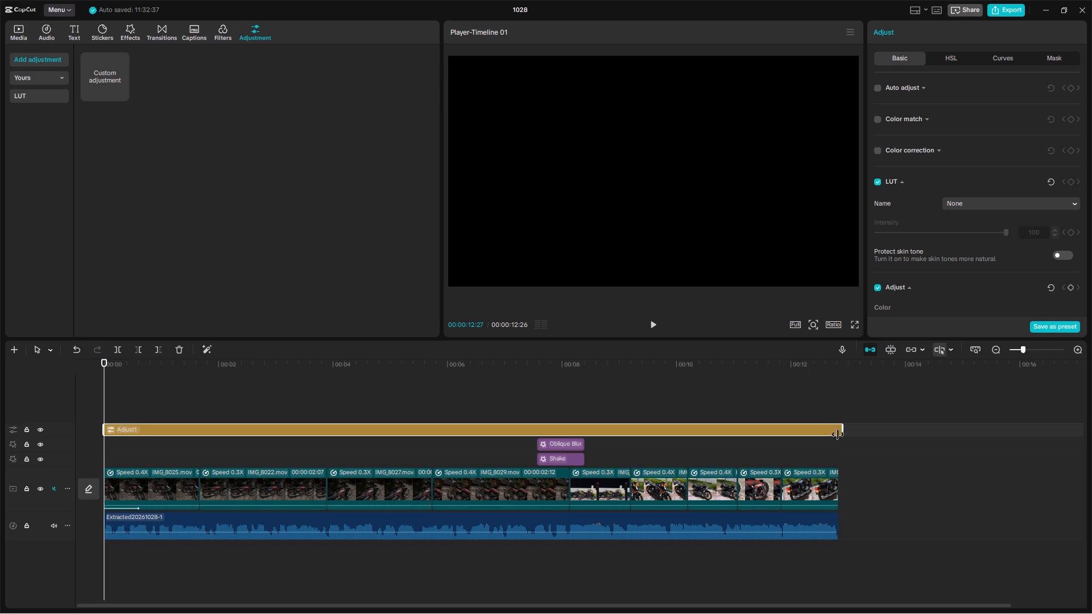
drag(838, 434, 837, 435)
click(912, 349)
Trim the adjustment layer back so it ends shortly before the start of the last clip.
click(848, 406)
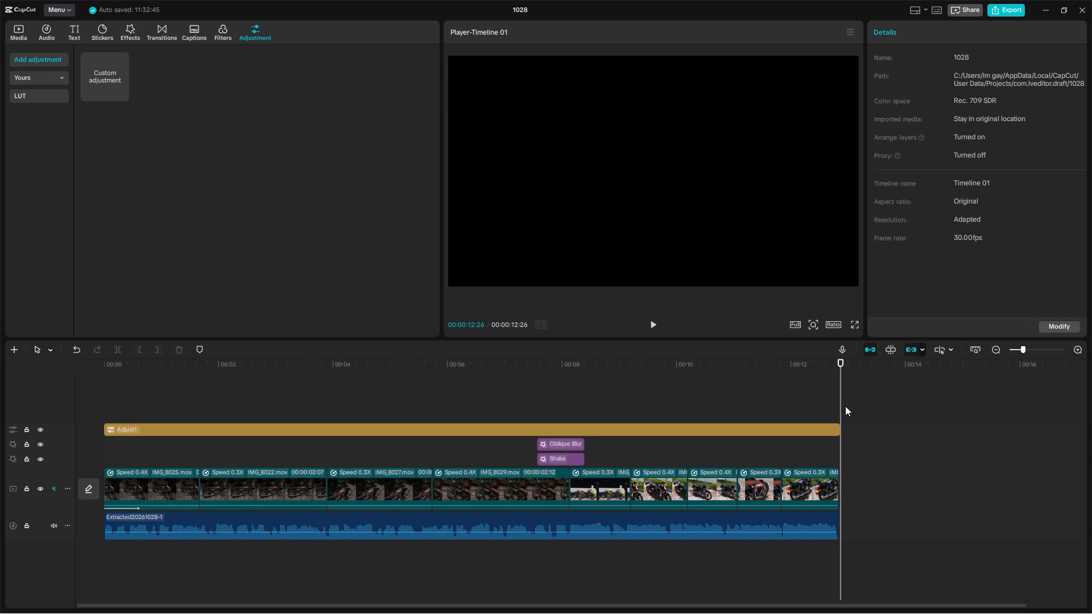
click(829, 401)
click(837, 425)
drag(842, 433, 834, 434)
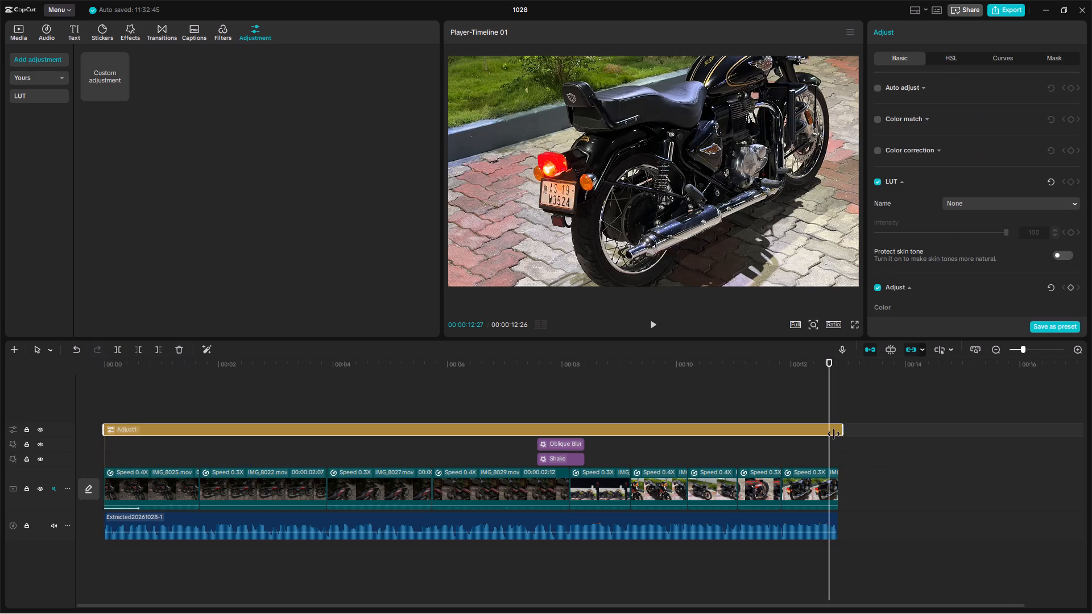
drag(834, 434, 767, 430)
Place the playhead at the end of the last clip, 00:00:12:25, and extend the adjustment layer to it.
click(850, 388)
drag(850, 388, 880, 393)
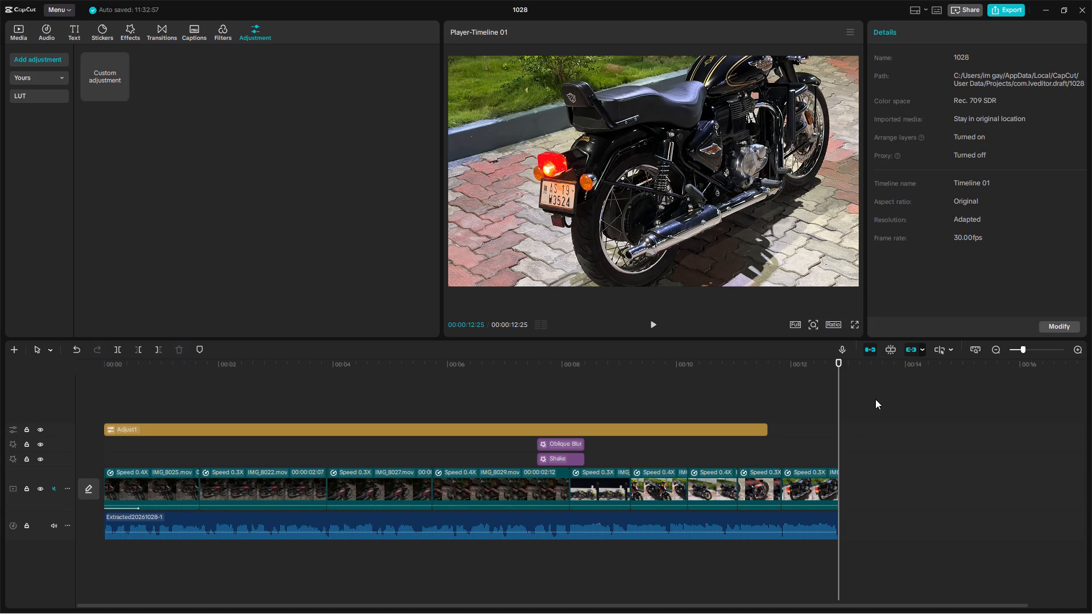
click(758, 432)
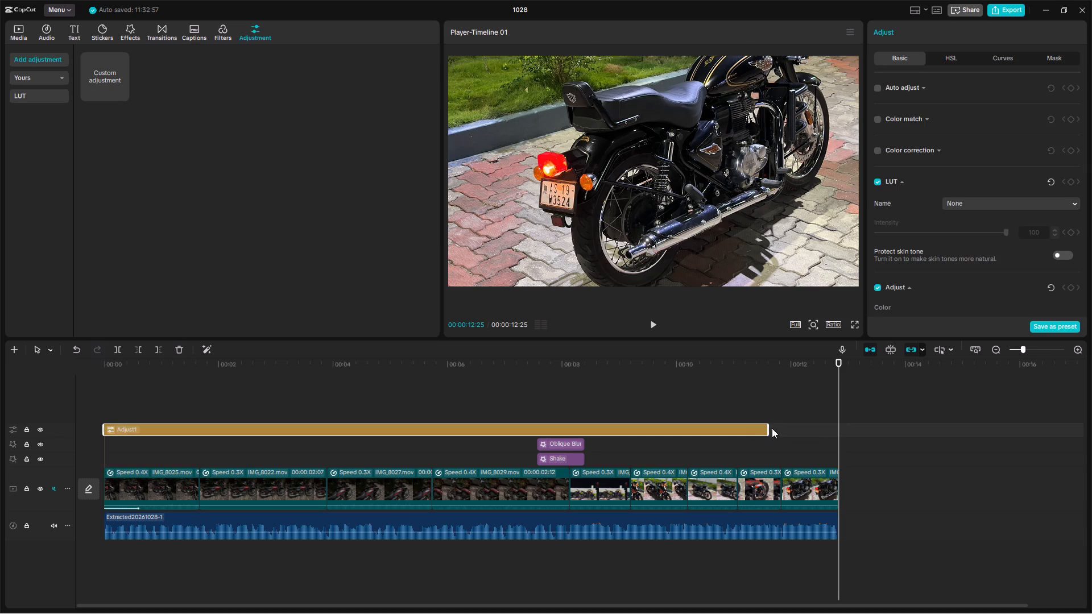
drag(770, 430, 837, 429)
drag(840, 426, 843, 427)
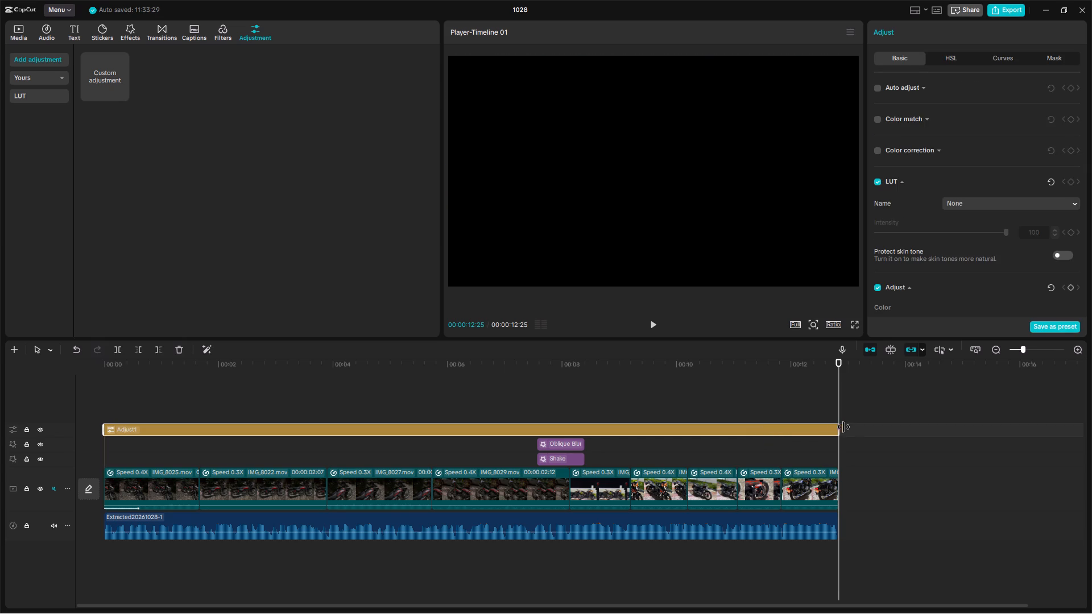
drag(843, 427, 838, 438)
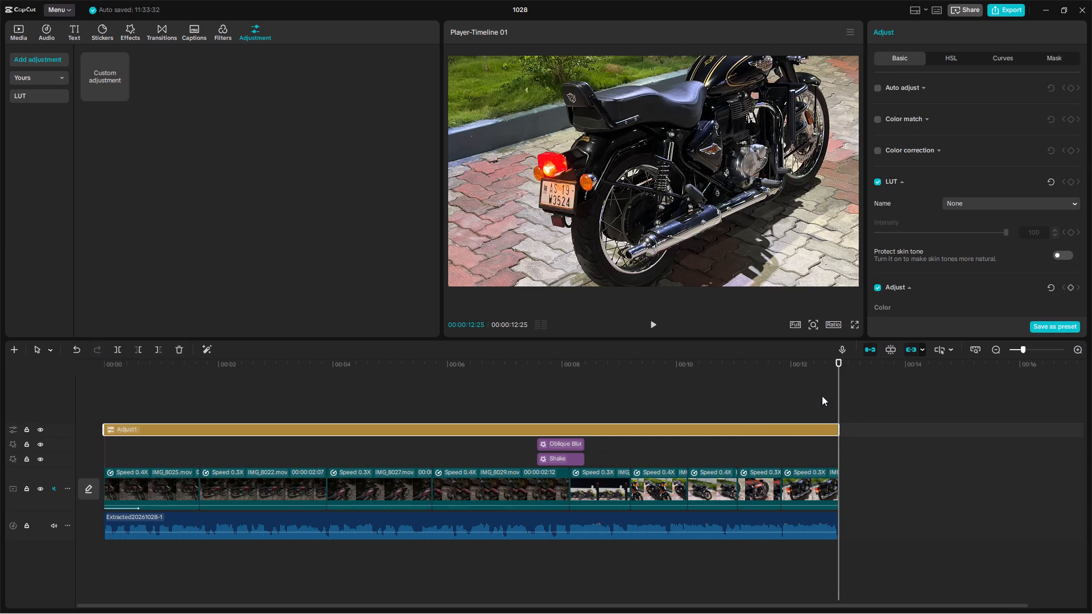
click(822, 396)
key(space)
Select the adjustment layer that spans the whole video.
click(814, 432)
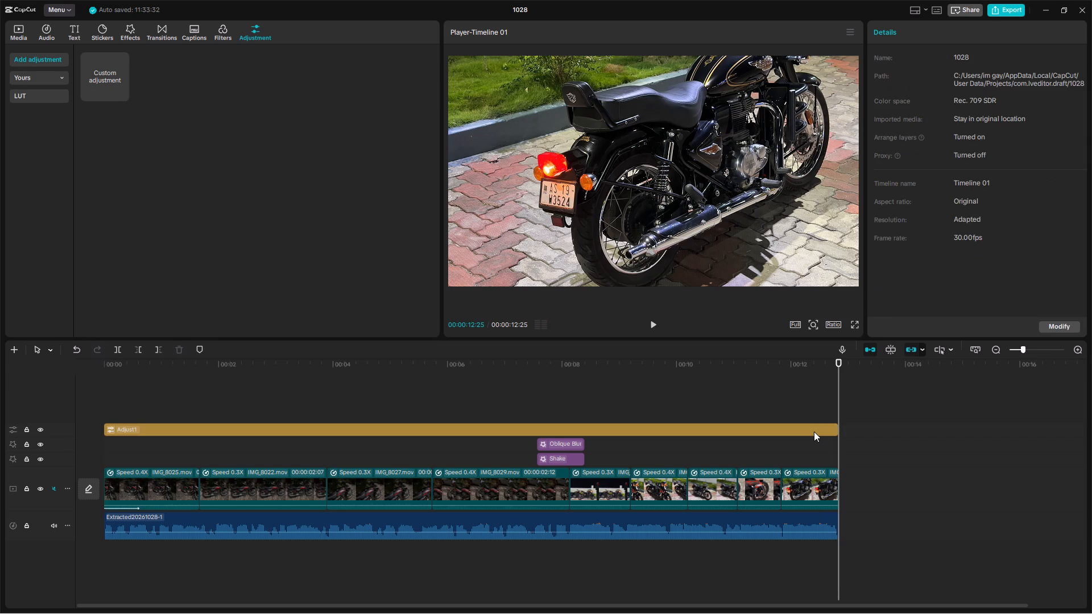
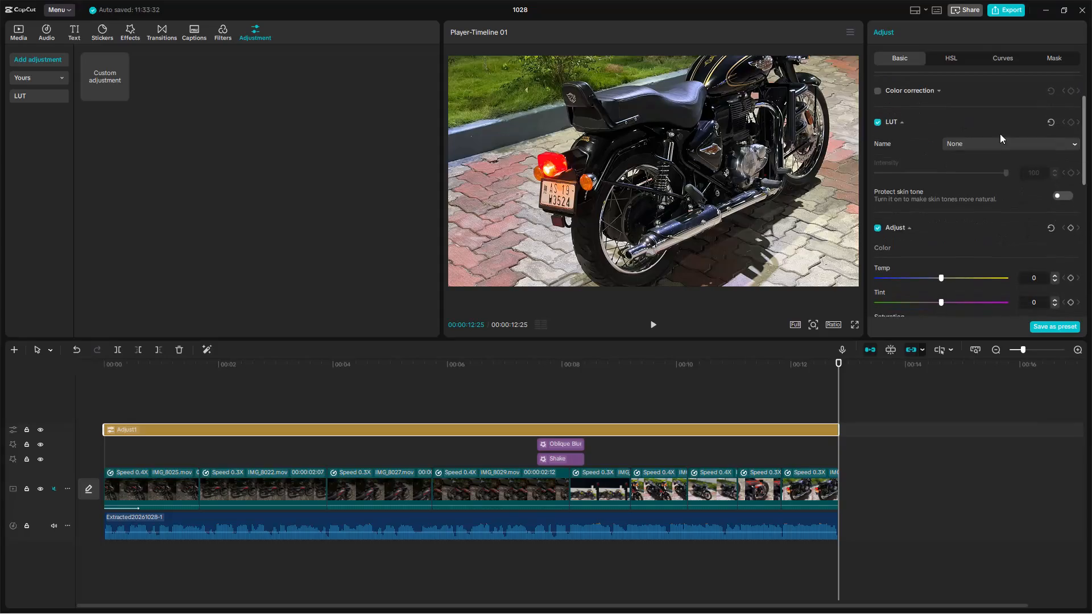
Set the adjustment layer's Saturation to -10 and Exposure to -5.
scroll(997, 138, down, 4)
drag(1041, 239, 1021, 238)
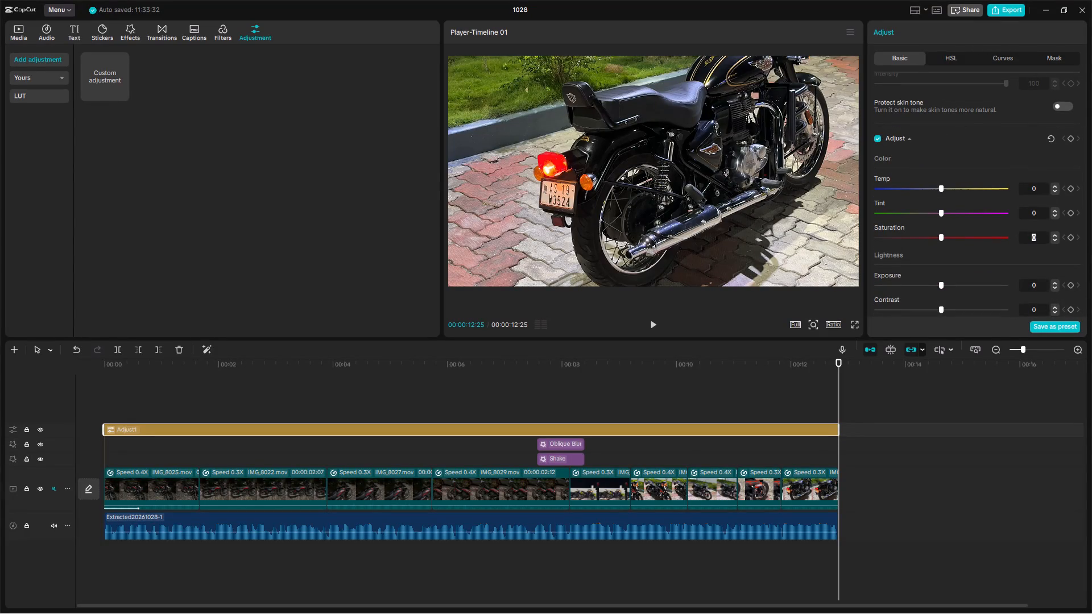
text(-10)
key(Return)
drag(1036, 282, 1014, 282)
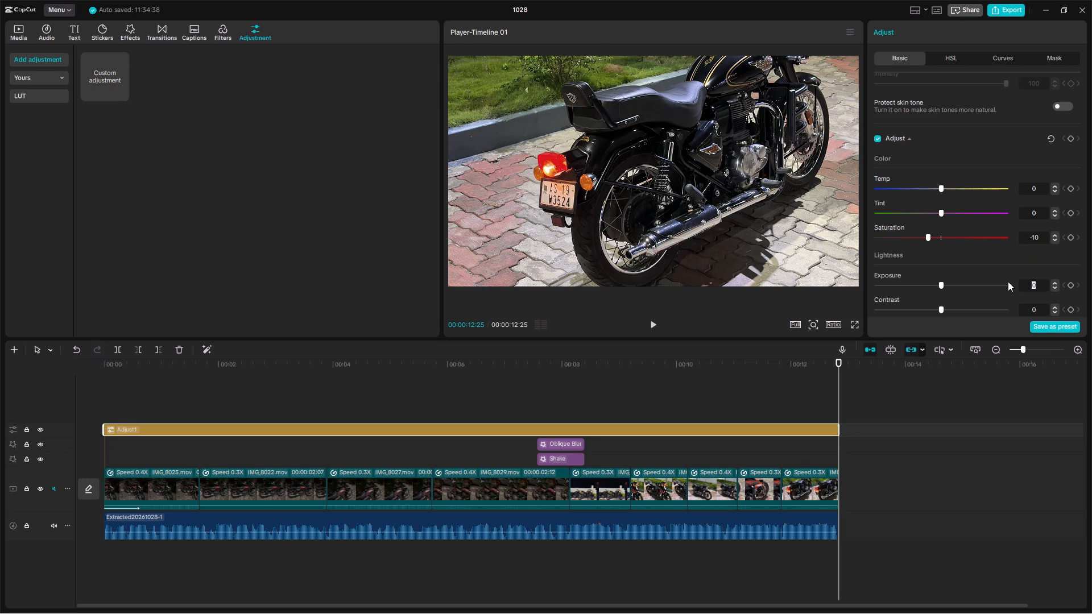
text(-5)
key(Return)
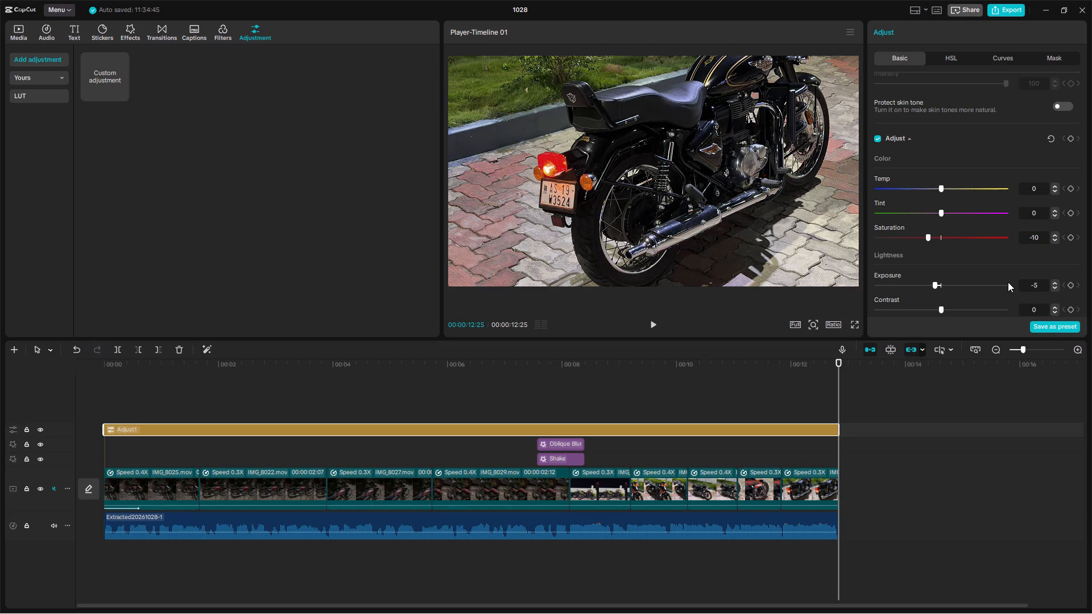
Set the adjustment layer's Contrast to 10 and Highlight to 5.
scroll(1011, 272, down, 1)
drag(1036, 268, 1018, 272)
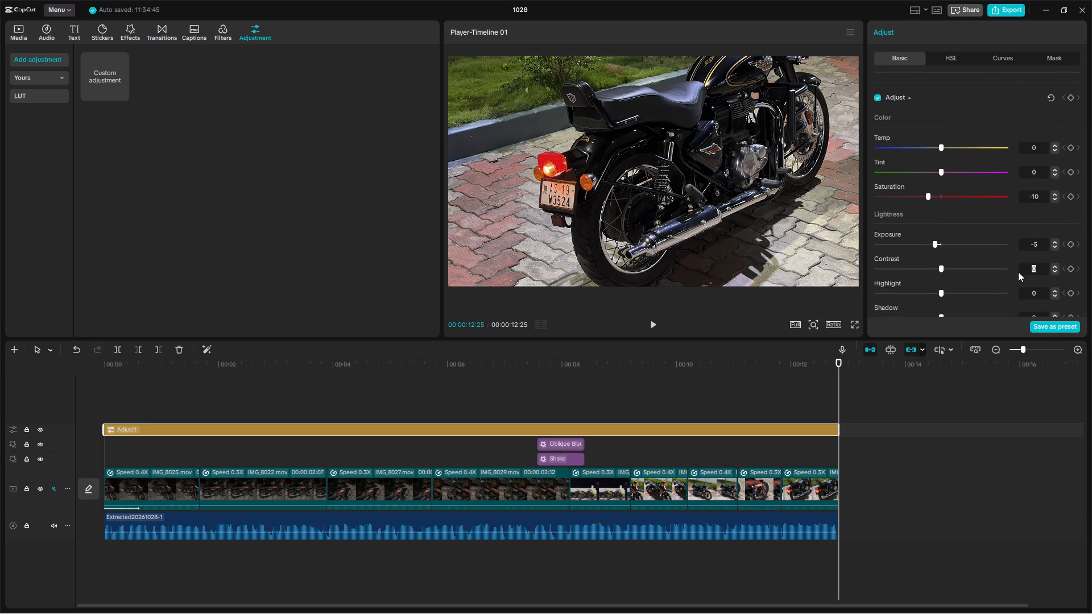
key(1)
key(0)
key(Return)
drag(1041, 291, 1026, 293)
key(5)
key(Return)
Set the adjustment layer's Brilliance to 15 and Sharpen to 5.
scroll(992, 273, down, 5)
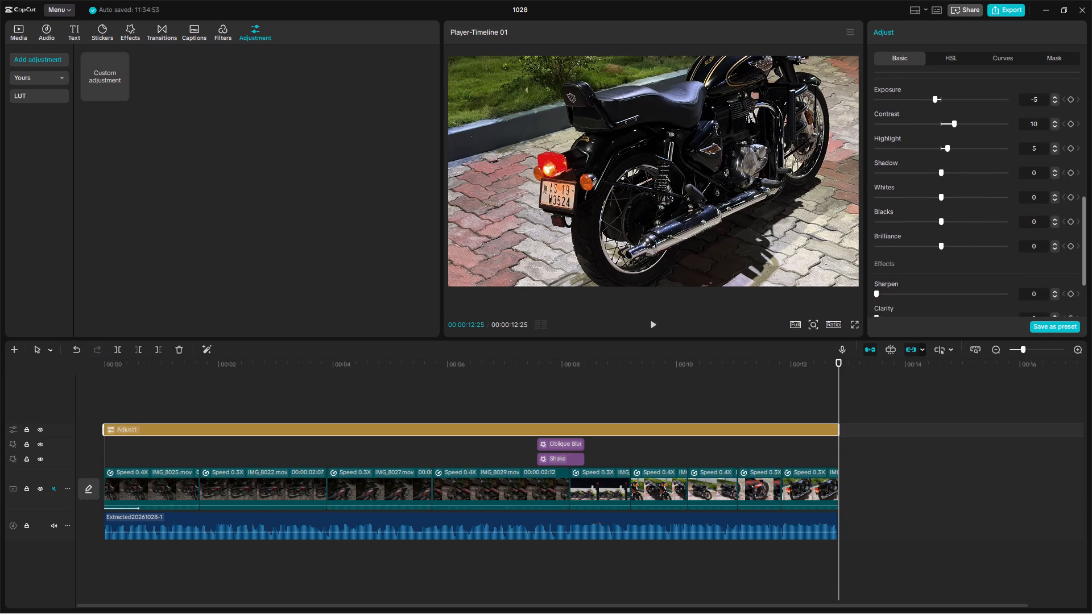
drag(1032, 246, 1044, 244)
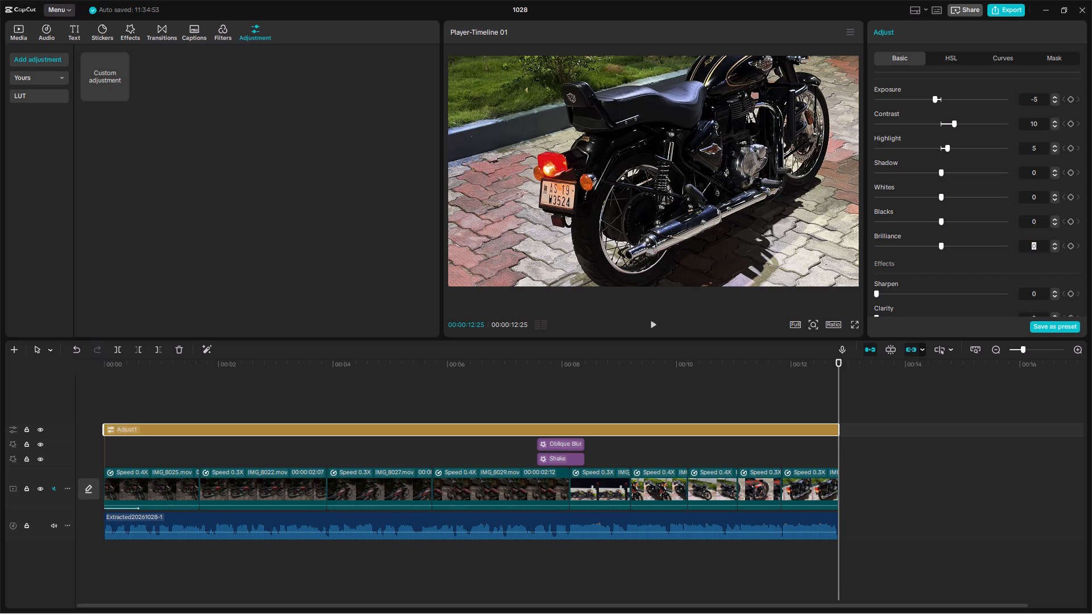
text(15)
key(Return)
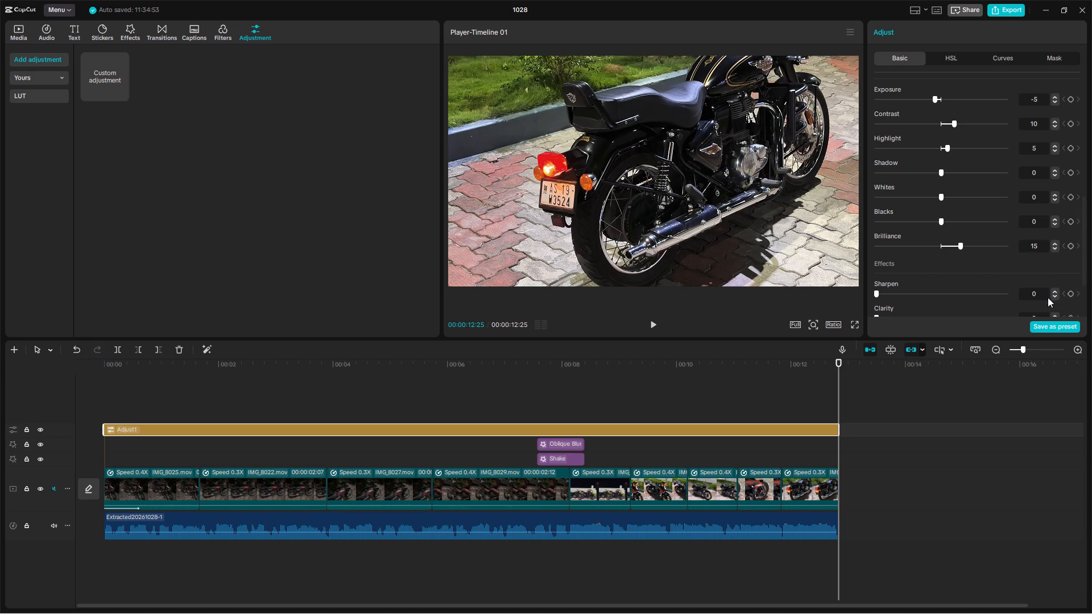
drag(1038, 294, 1015, 294)
key(5)
key(Return)
Set the adjustment layer's Clarity to 20 and Vignette to 1.
scroll(990, 281, down, 2)
drag(1040, 252, 1017, 247)
key(2)
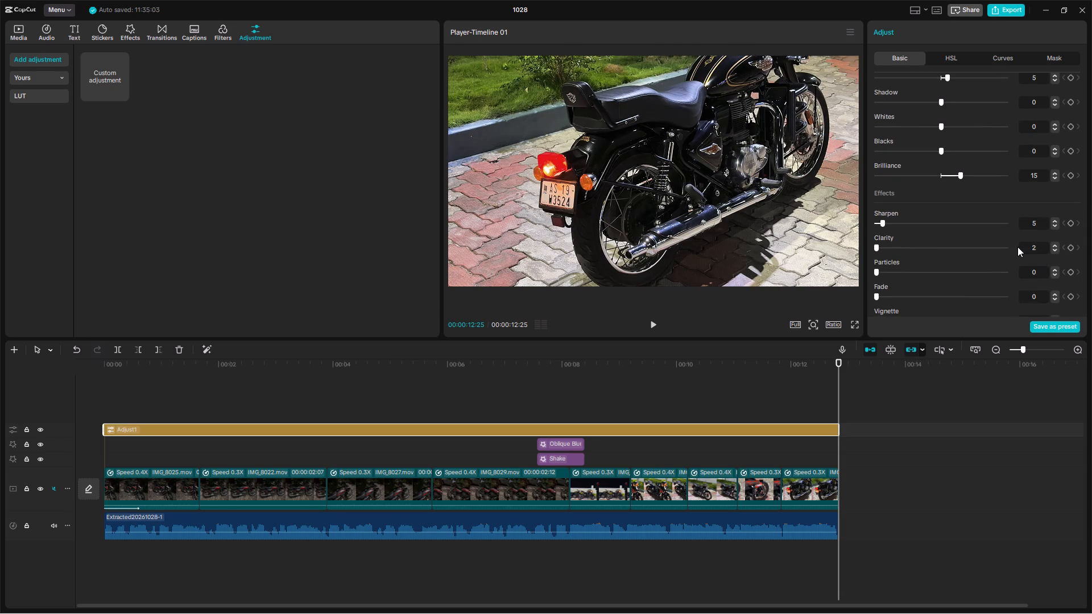
key(0)
key(Return)
scroll(1000, 249, down, 1)
scroll(1017, 292, down, 1)
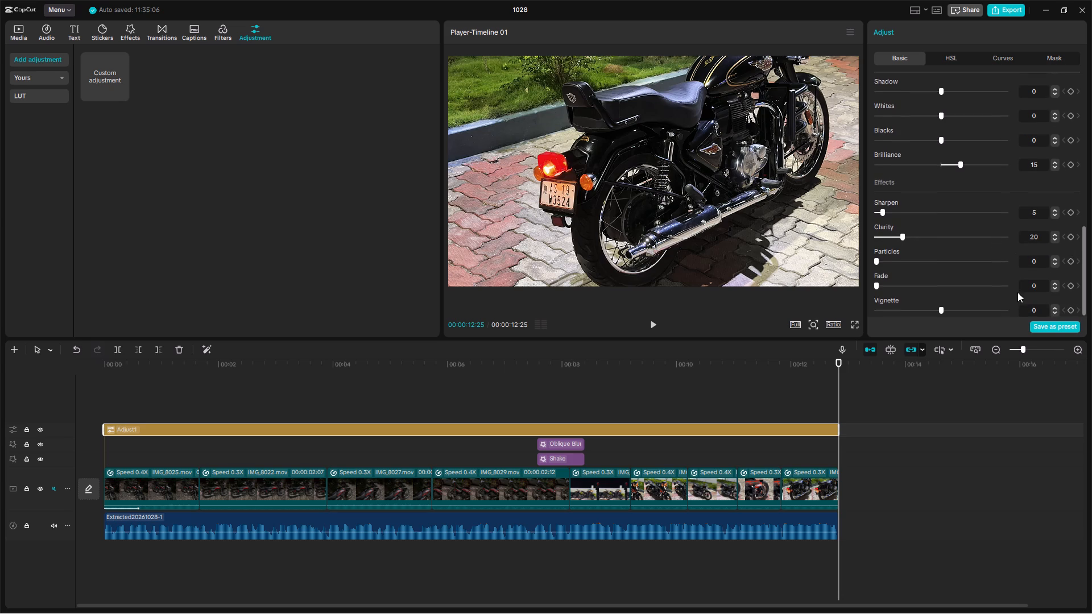
drag(1040, 310, 1003, 305)
key(1)
key(Return)
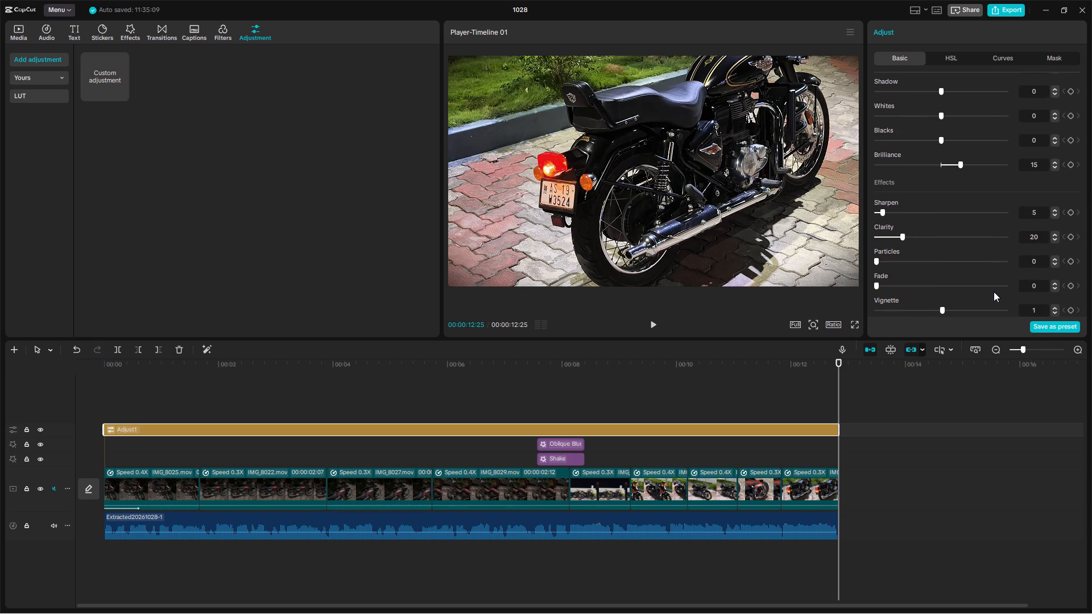
In the adjustment layer's HSL settings, set the orange Saturation to -10.
scroll(933, 196, up, 6)
click(971, 62)
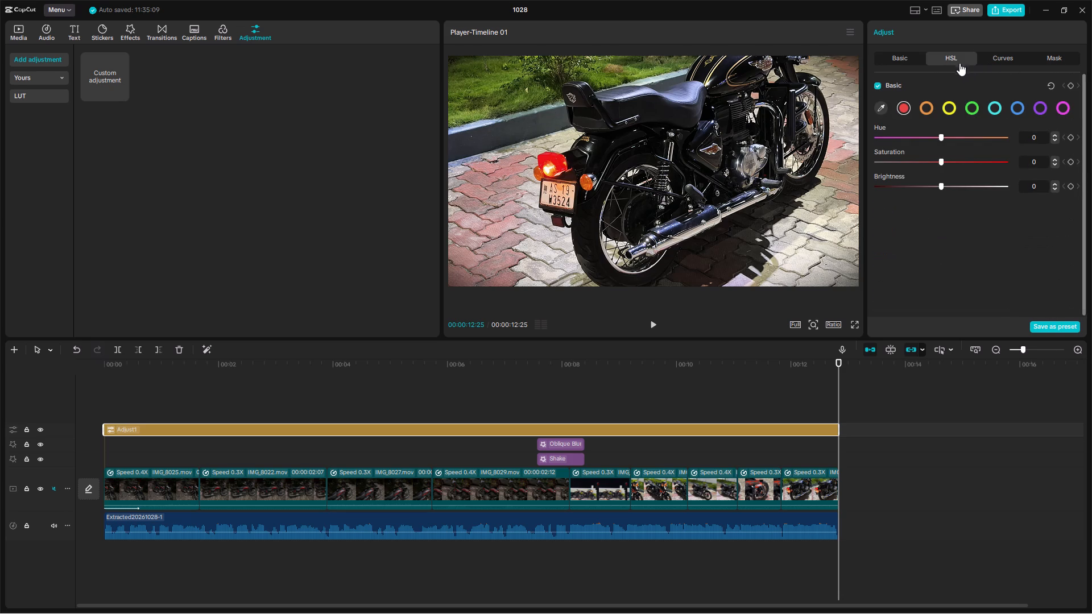
click(928, 102)
drag(1031, 157, 1043, 160)
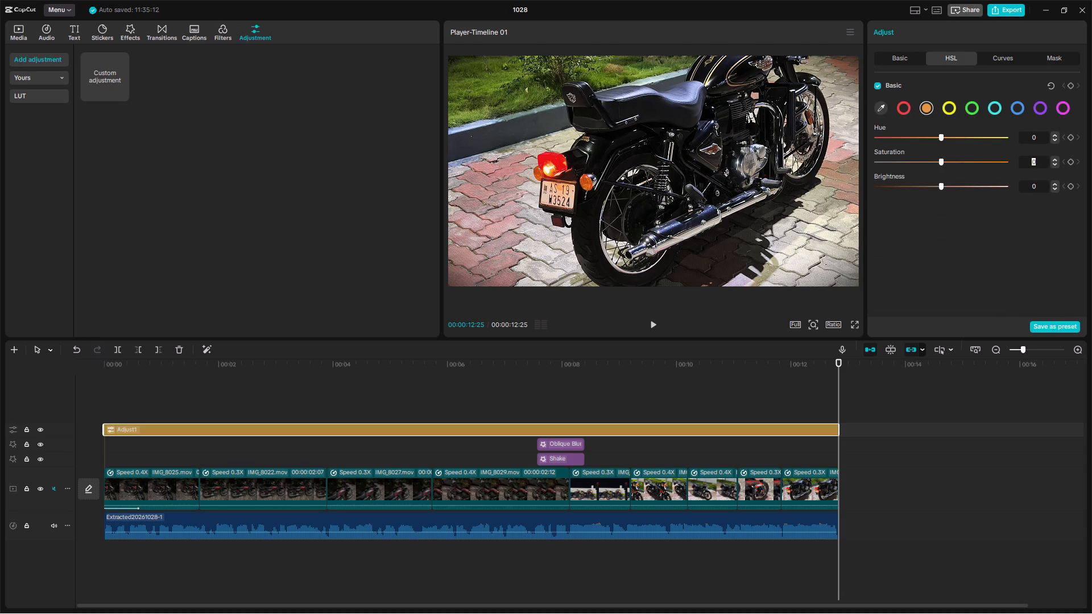
text(-10)
key(Return)
Set the yellow HSL range to Hue 15 and Saturation -40.
click(940, 105)
click(938, 109)
click(953, 106)
drag(1032, 135, 1049, 137)
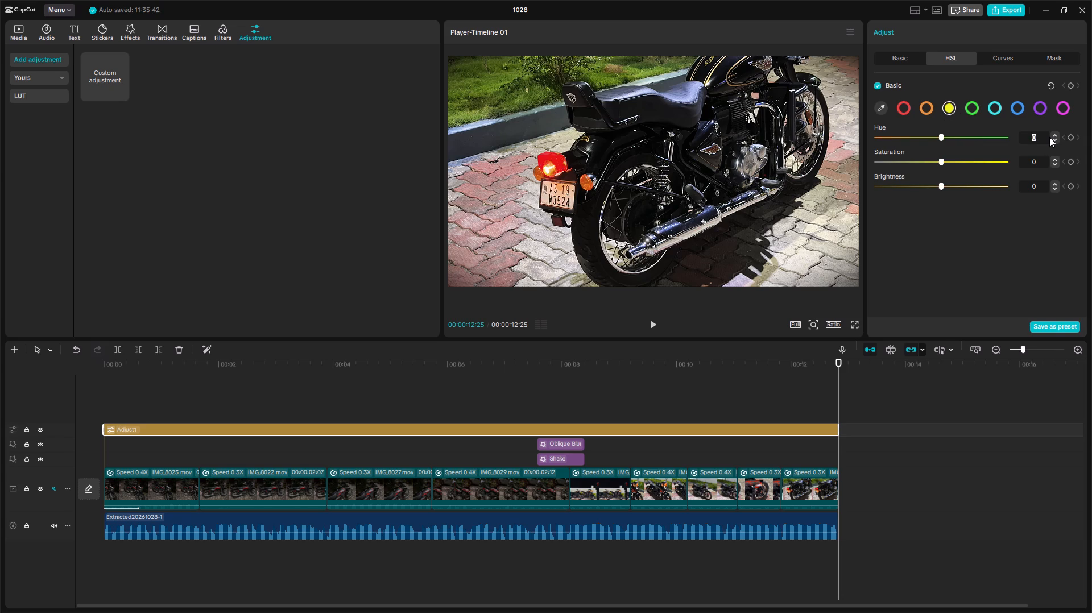
text(15)
drag(1040, 161, 1014, 163)
text(-40)
key(Return)
Set the cyan HSL range to Hue 10, Saturation 15 and Brightness -30.
click(989, 111)
drag(1040, 134, 1007, 137)
key(1)
key(0)
drag(1037, 162, 1008, 160)
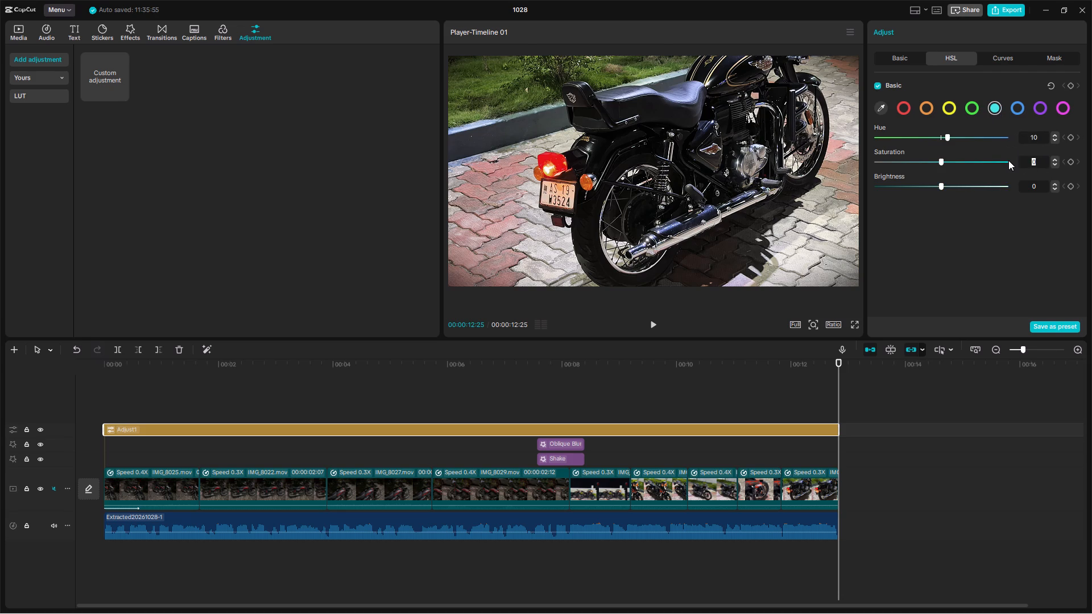
text(15)
drag(1038, 184, 1018, 185)
text(-30)
key(Return)
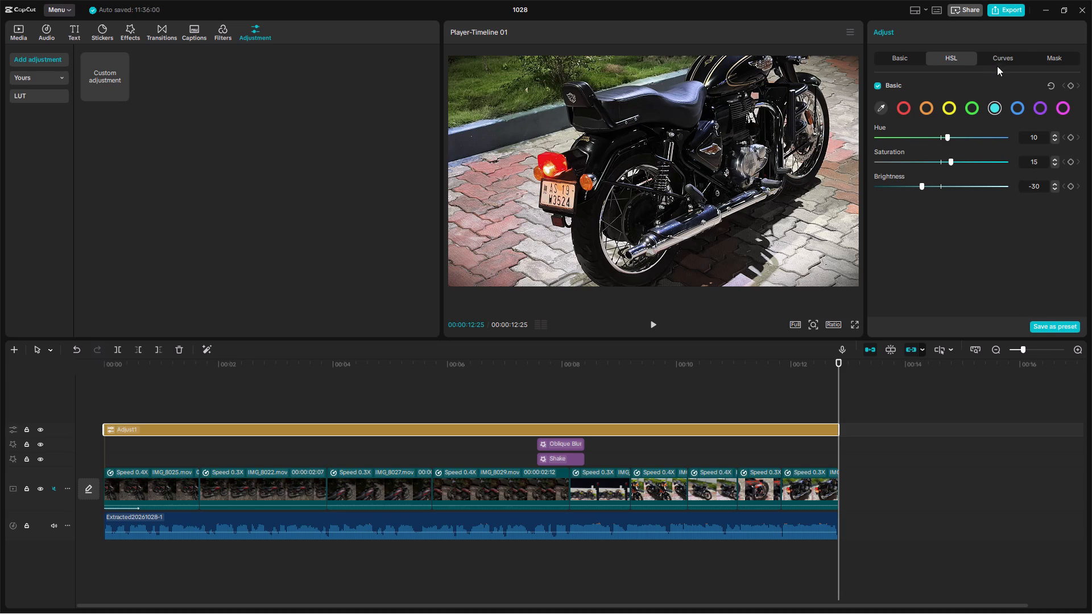
Add three points to the Luma curve at its quarter, middle and three-quarter positions, and shift the uppermost point slightly above the diagonal.
click(997, 61)
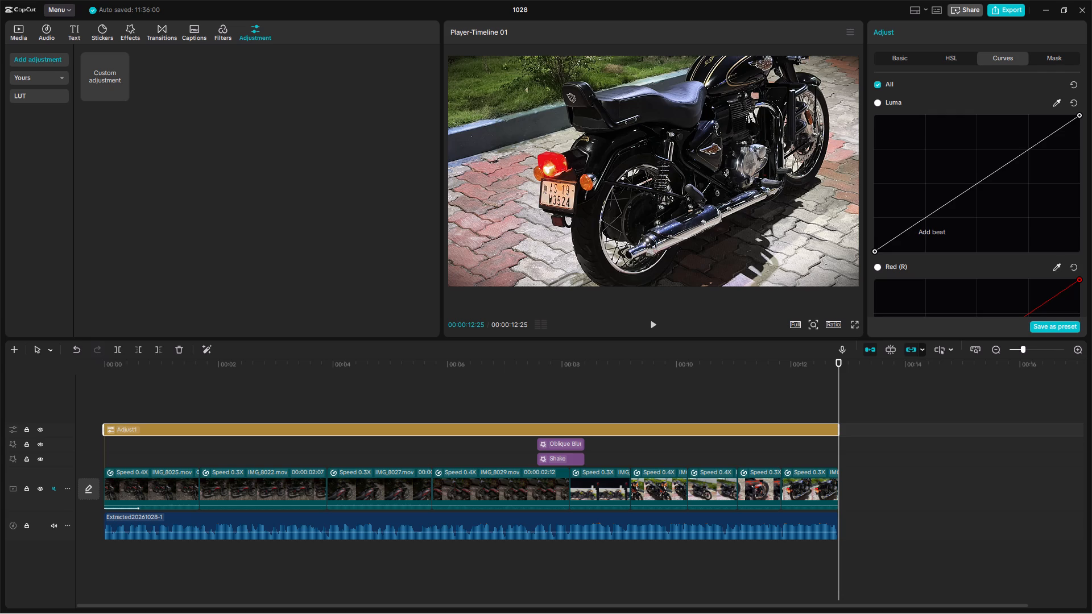
click(926, 217)
click(1071, 103)
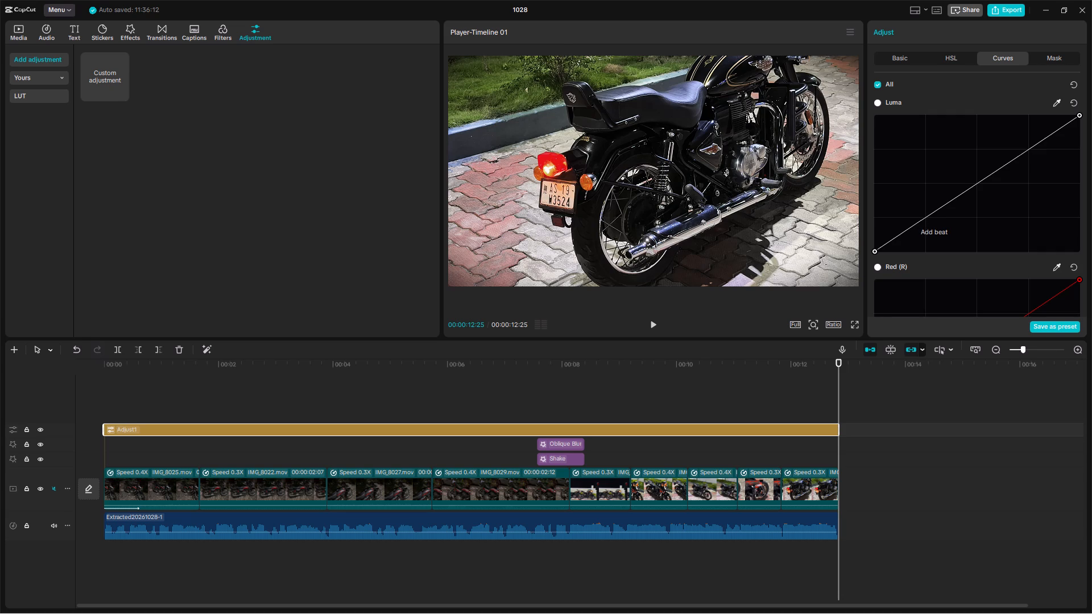
click(926, 217)
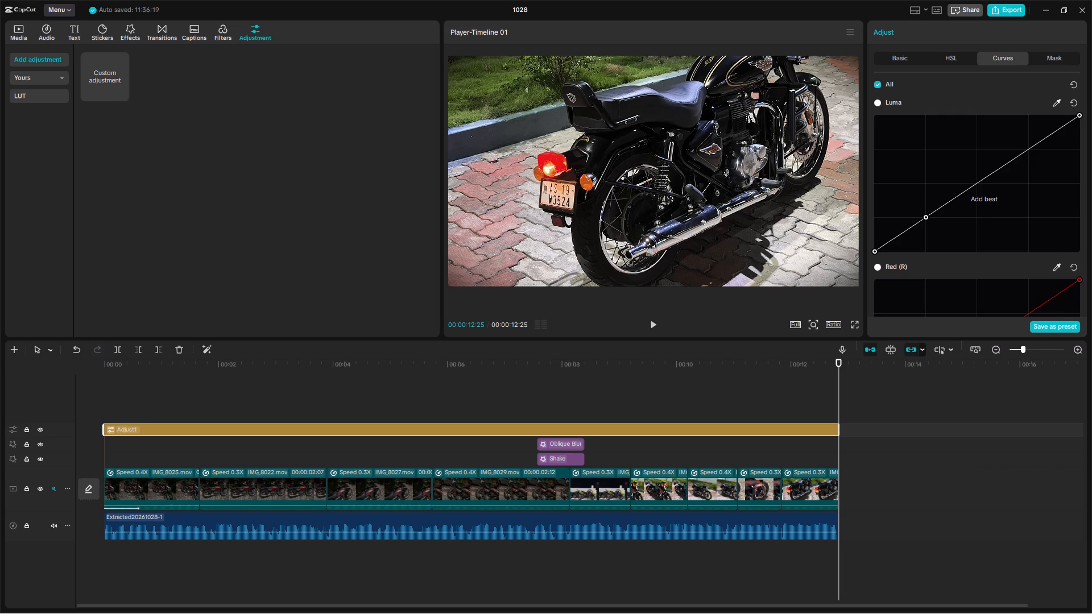
click(977, 184)
drag(1028, 150, 1027, 150)
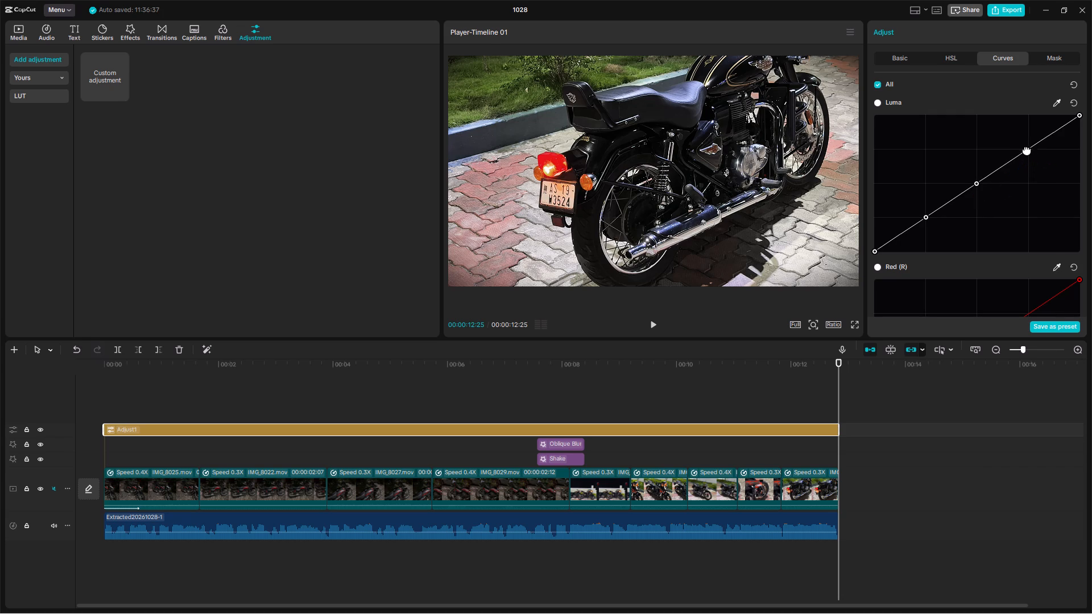
drag(1027, 150, 1020, 148)
click(1019, 147)
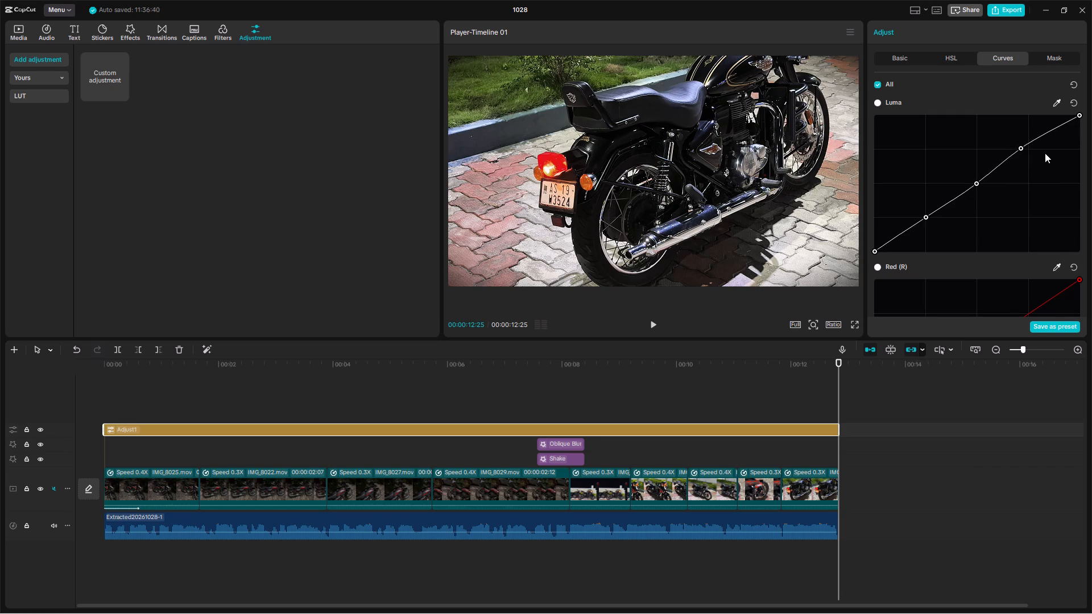
click(1023, 147)
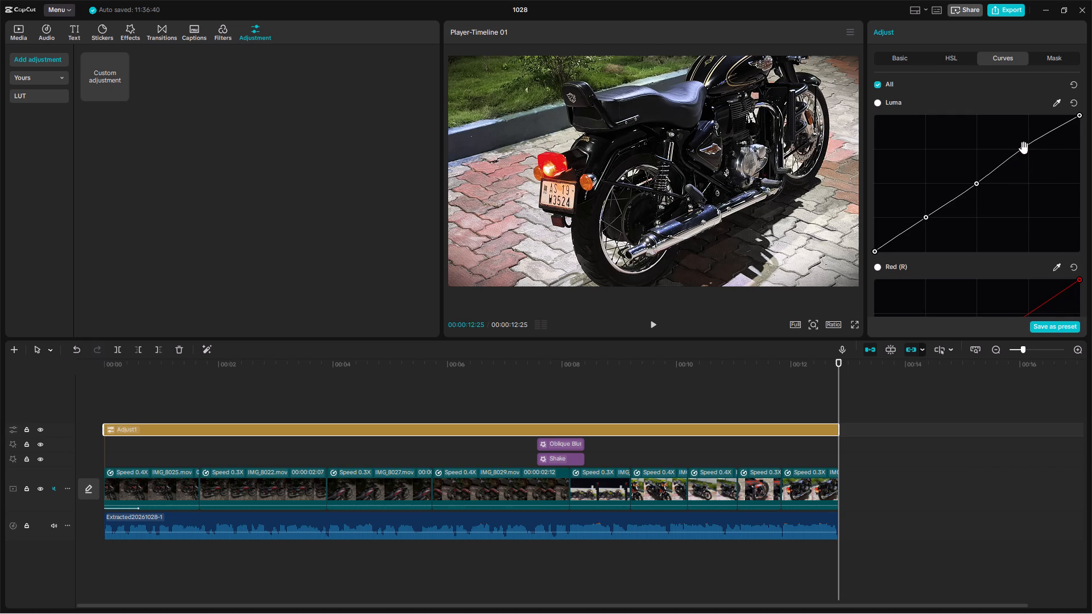
click(1024, 148)
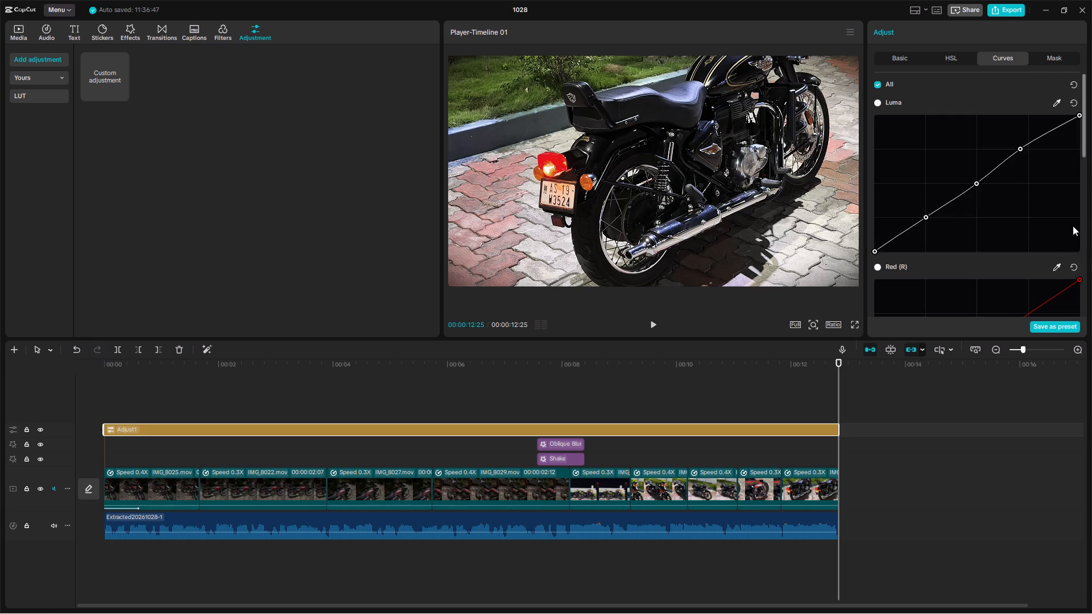
Play the colour-graded video, switch the preview to full screen, and replay it to review the result.
key(space)
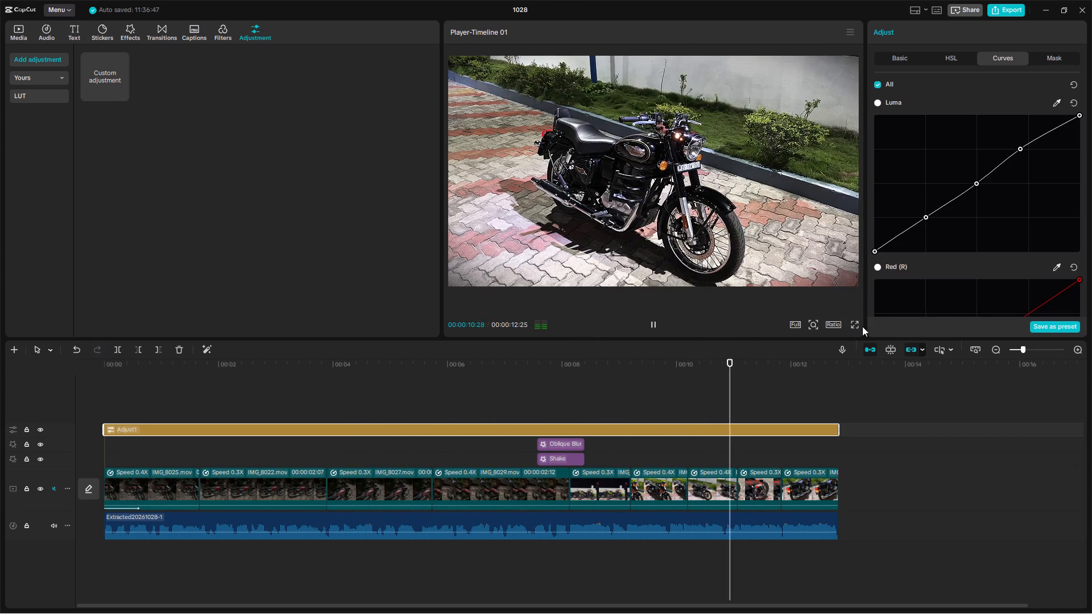
click(854, 327)
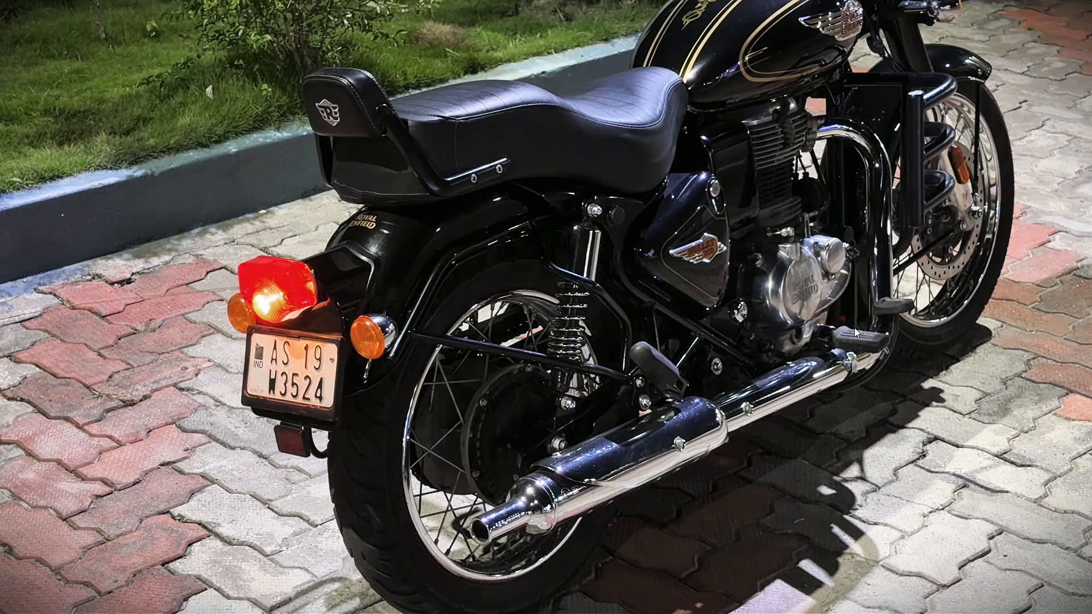
key(space)
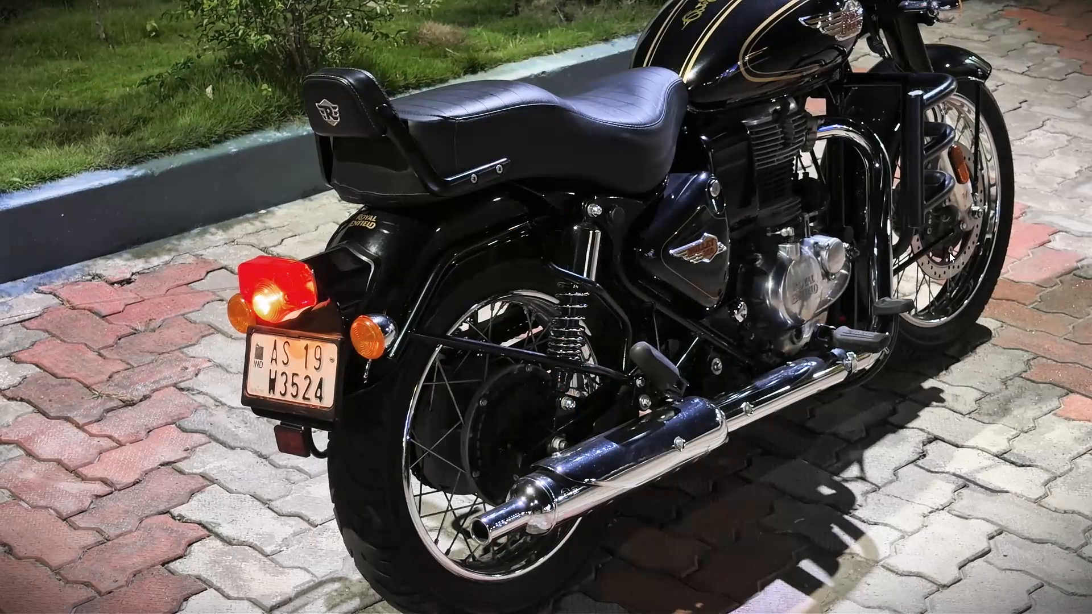
Leave the full-screen preview and replay the section from just before the Oblique Blur and Shake effects into the bright bike clips.
key(space)
click(708, 583)
click(700, 562)
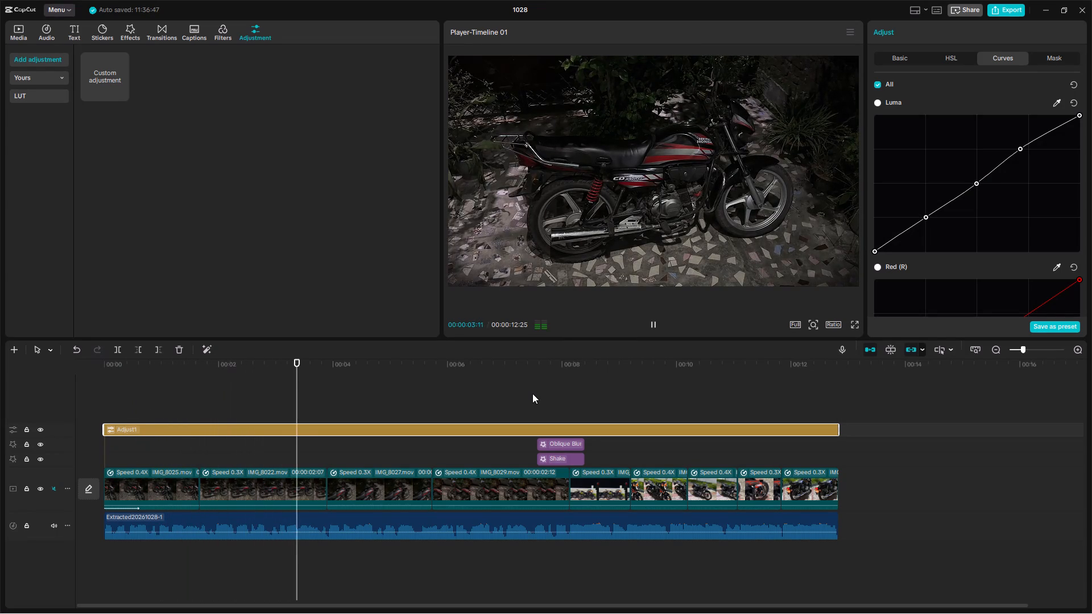
click(578, 355)
click(568, 411)
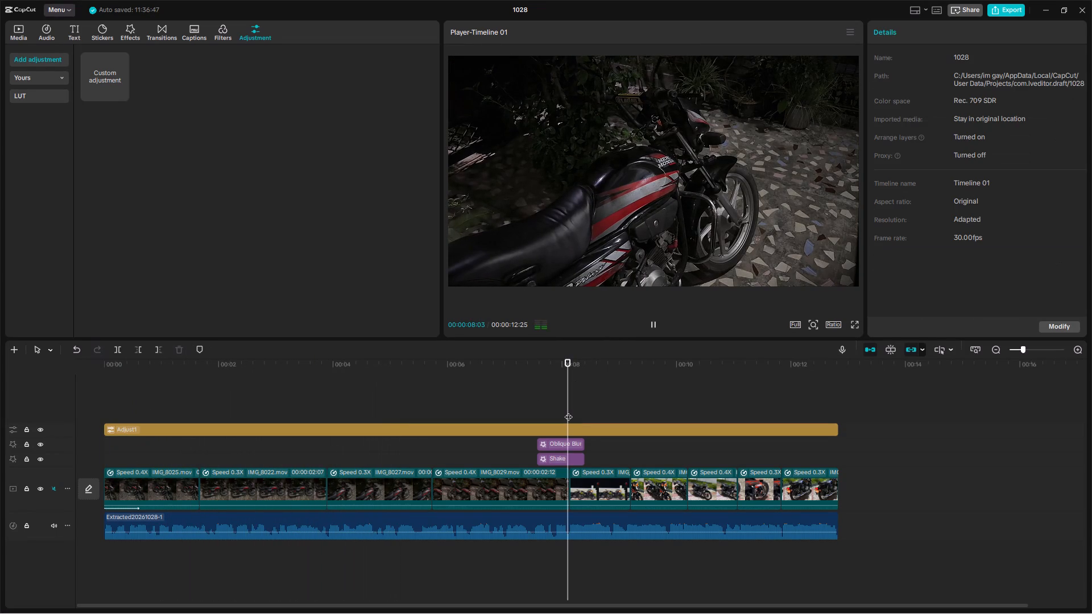
key(space)
click(502, 403)
key(space)
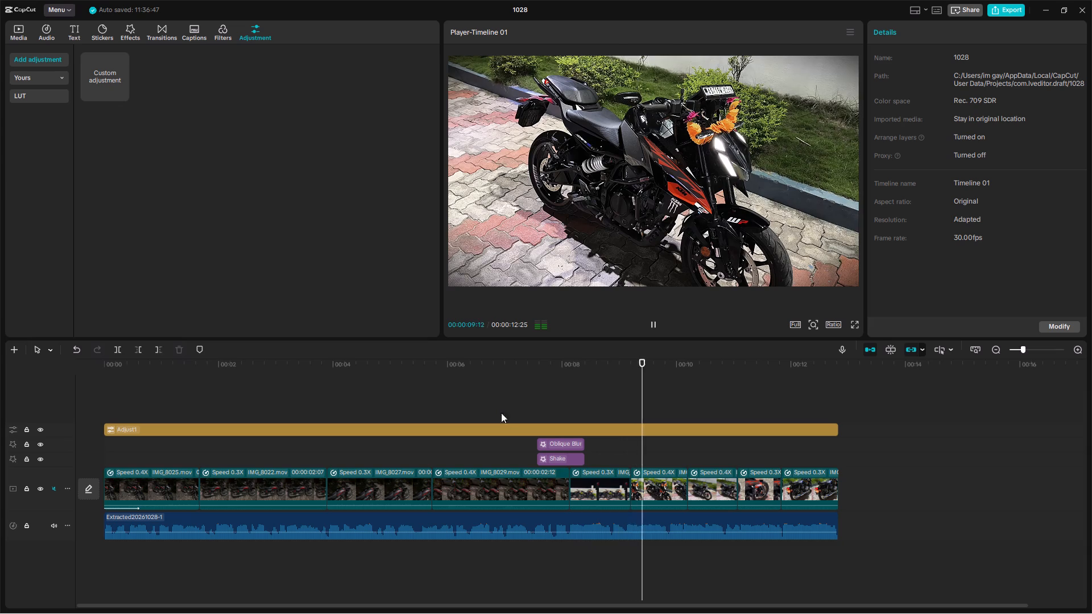
click(530, 401)
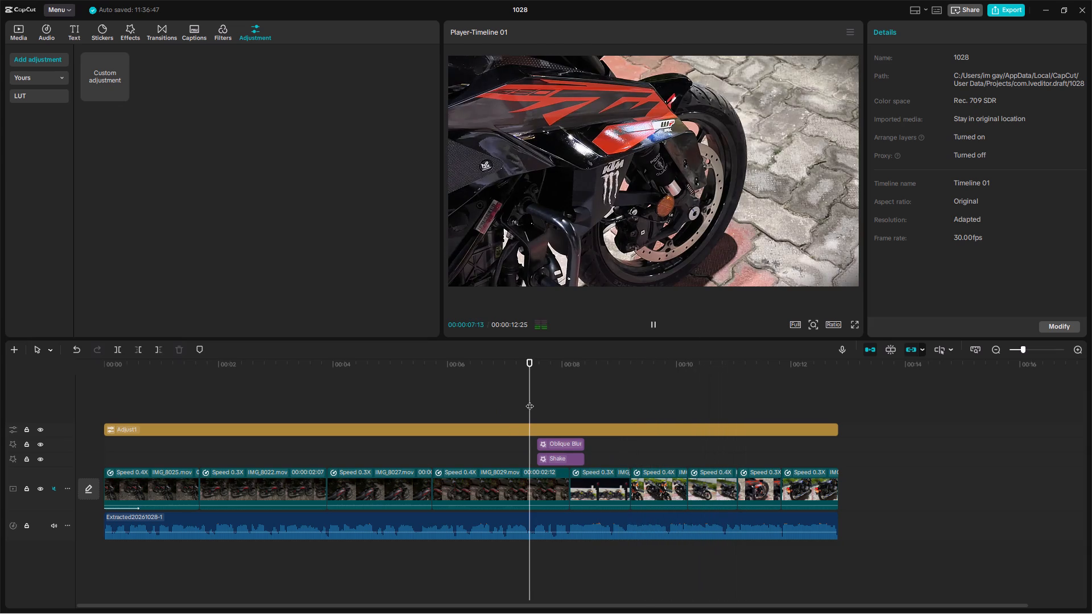
key(space)
key(space)
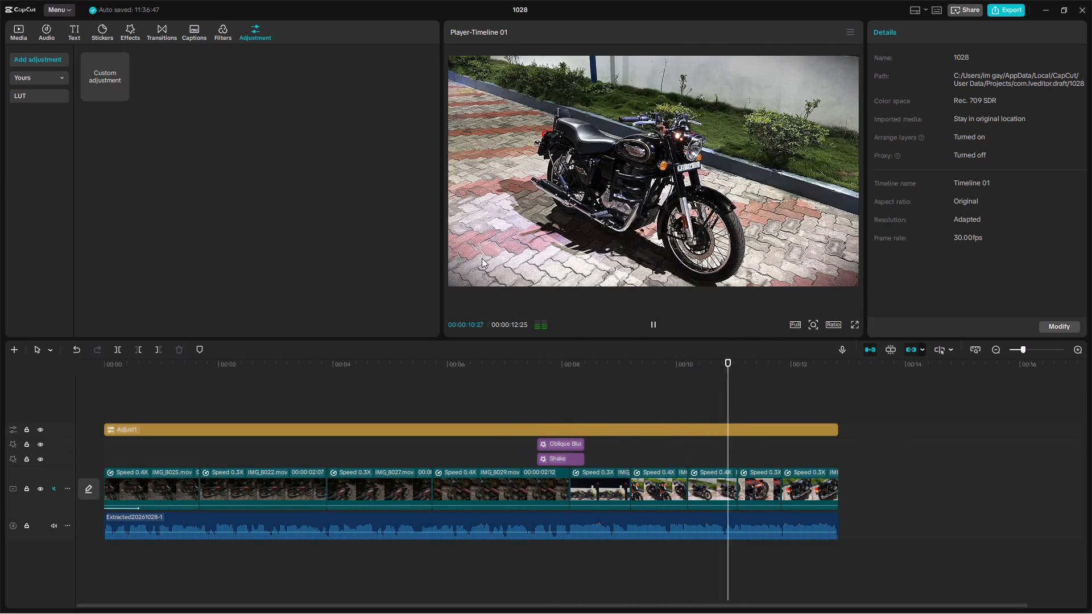
click(532, 388)
key(space)
key(space)
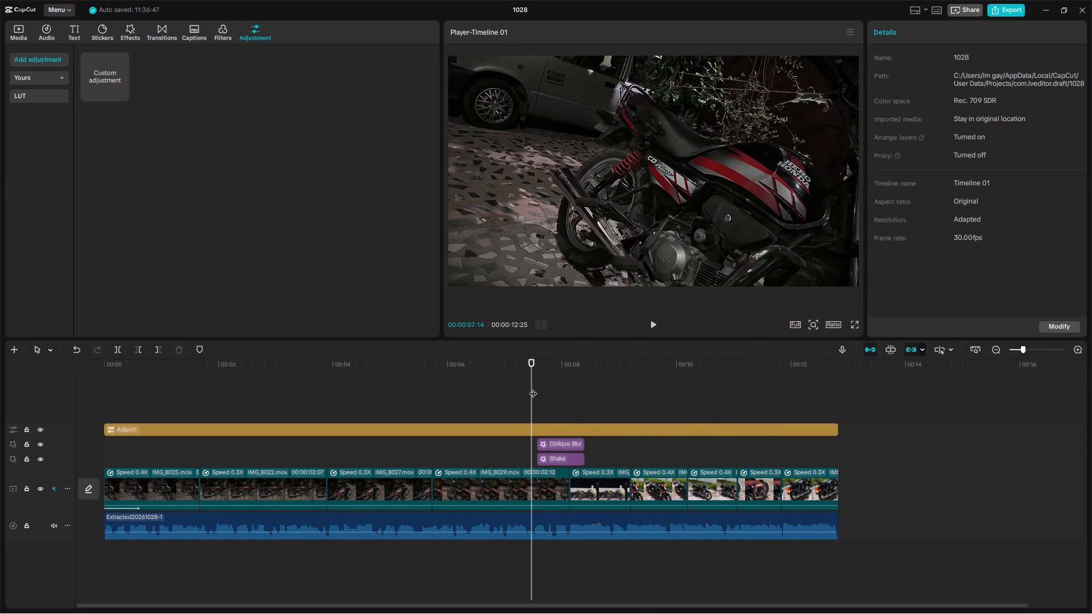
Review the bright bike clips in full-screen preview, replaying and pausing them, and return to the editor.
click(852, 321)
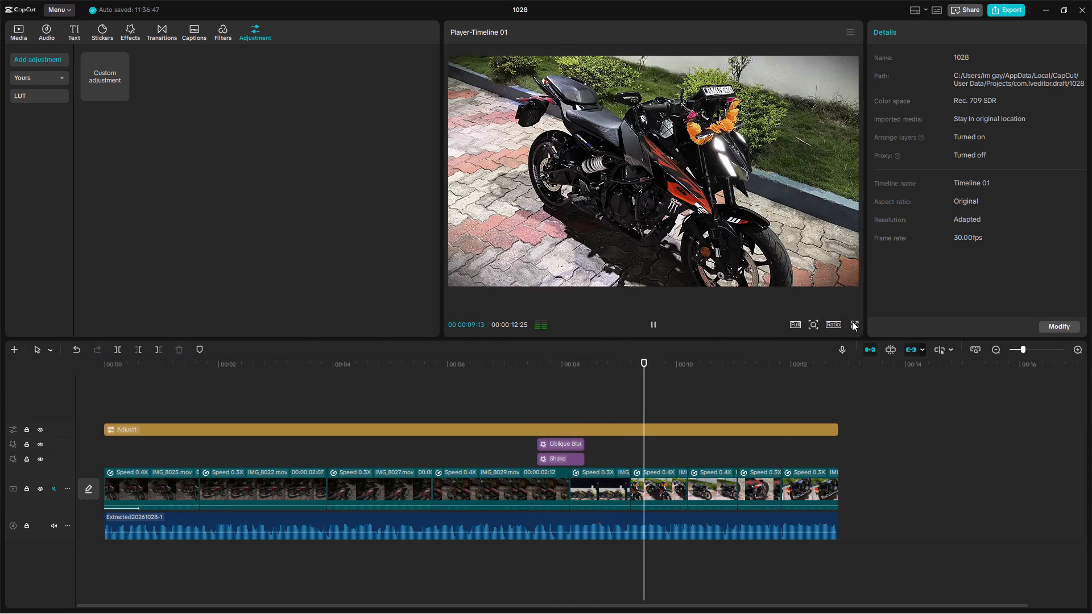
click(597, 561)
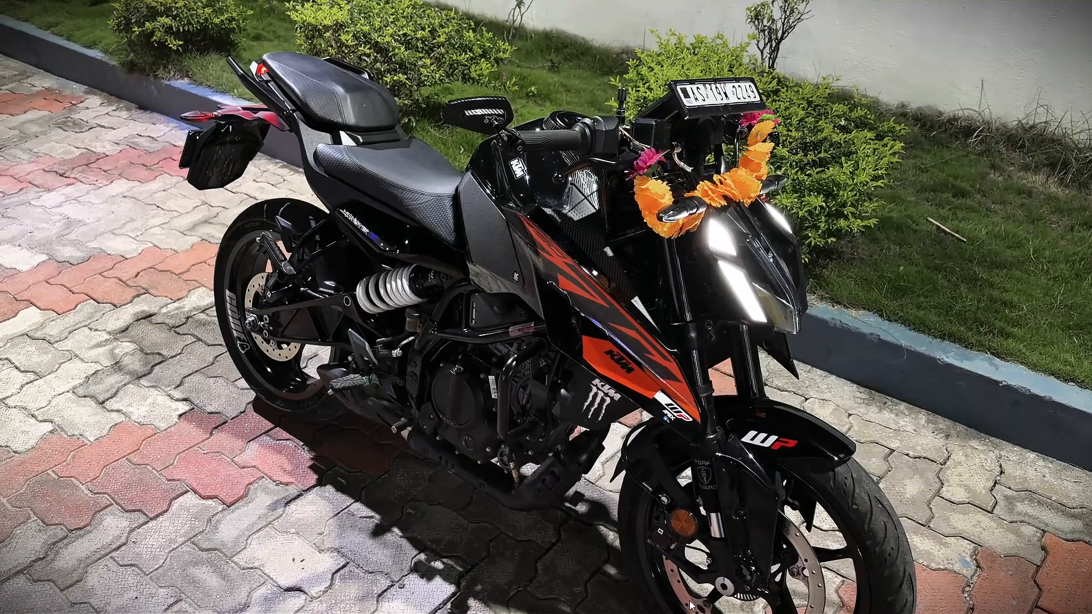
click(672, 578)
click(613, 558)
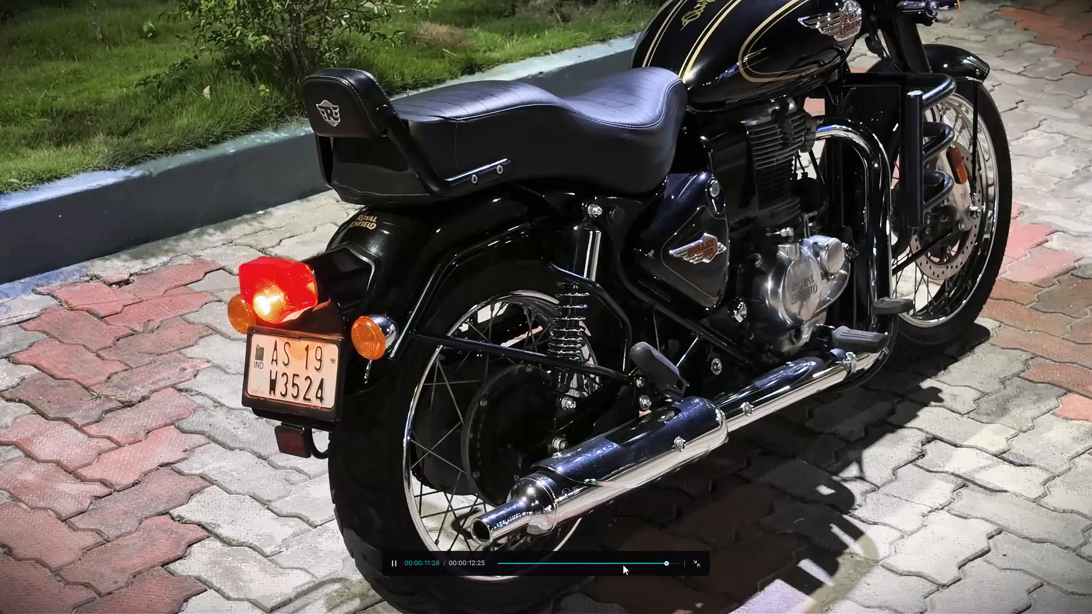
click(623, 565)
key(space)
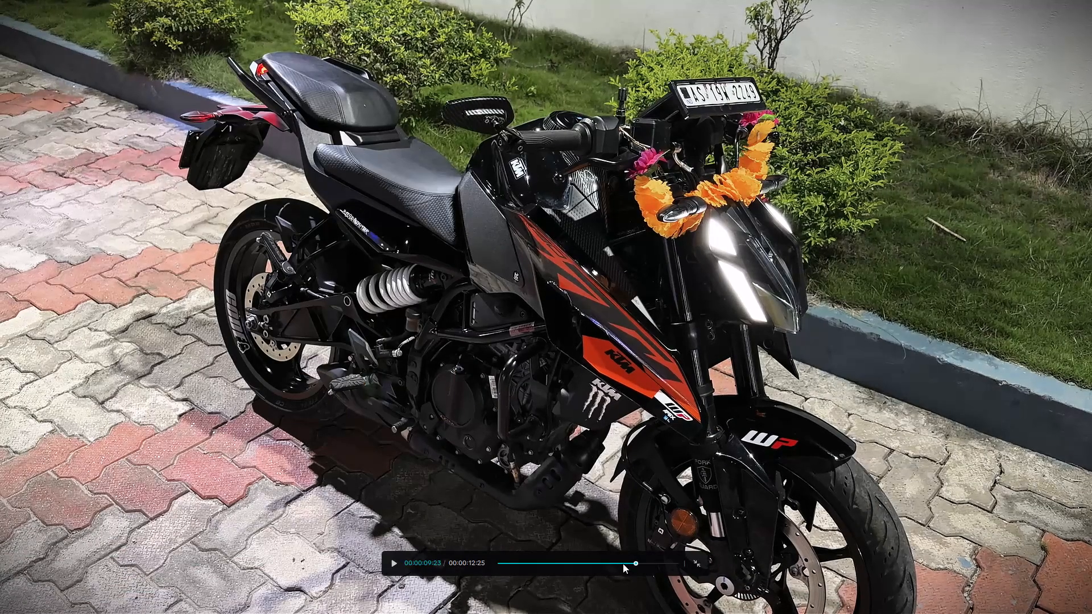
key(space)
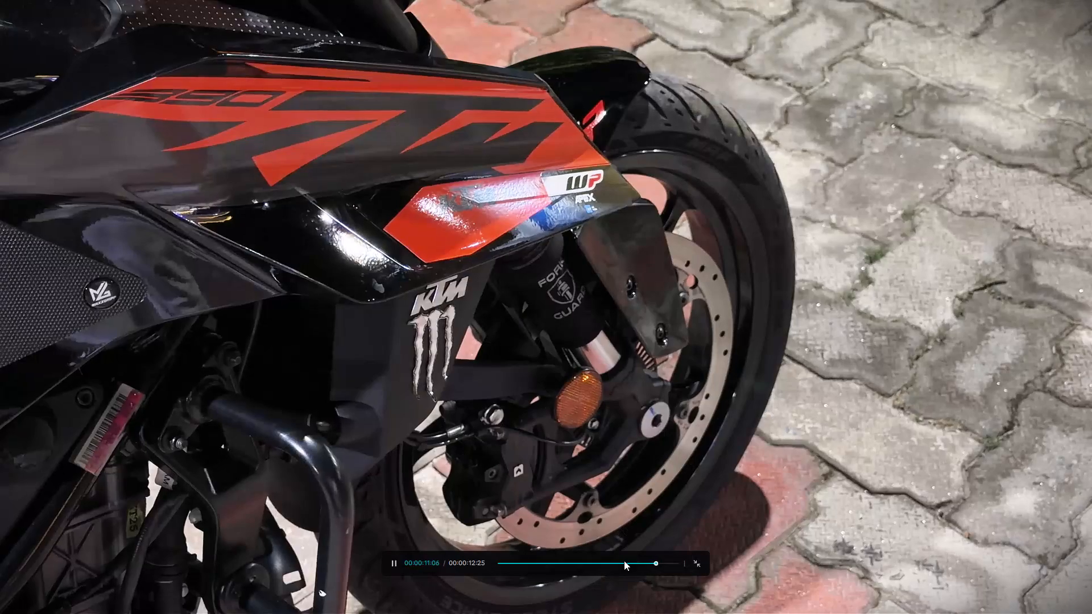
key(space)
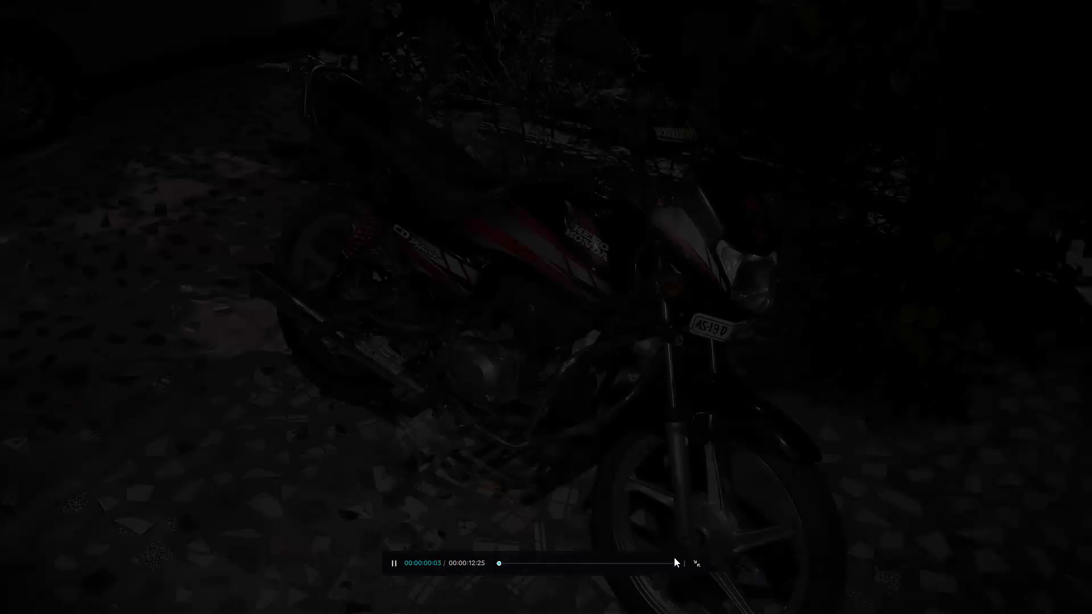
key(space)
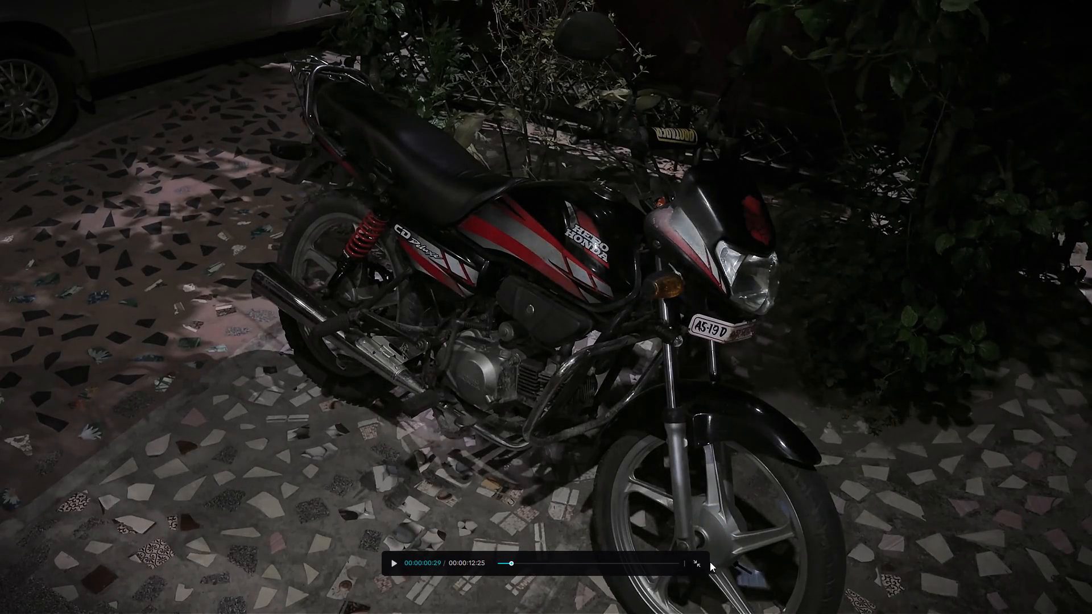
click(696, 563)
Add a default text clip at the very start of the timeline, on its own track above the adjustment layer.
click(169, 388)
drag(169, 388, 48, 352)
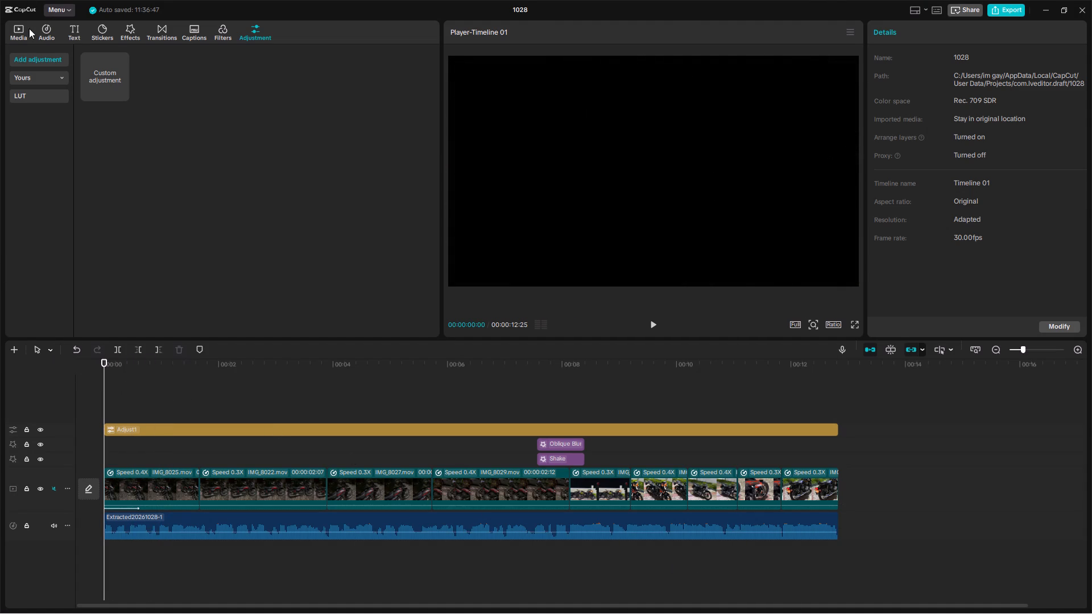
click(70, 26)
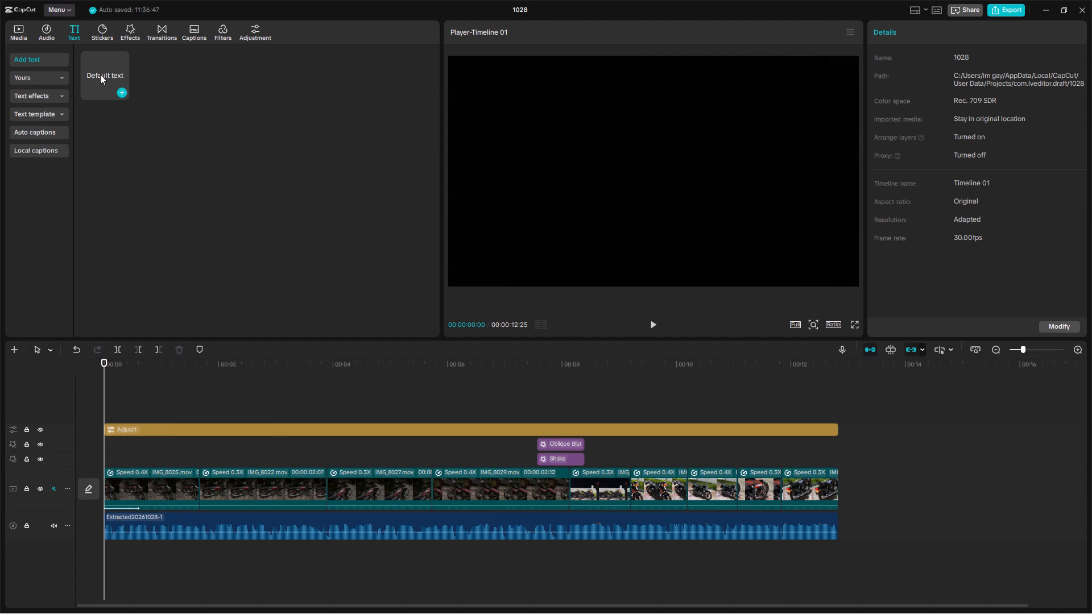
click(97, 66)
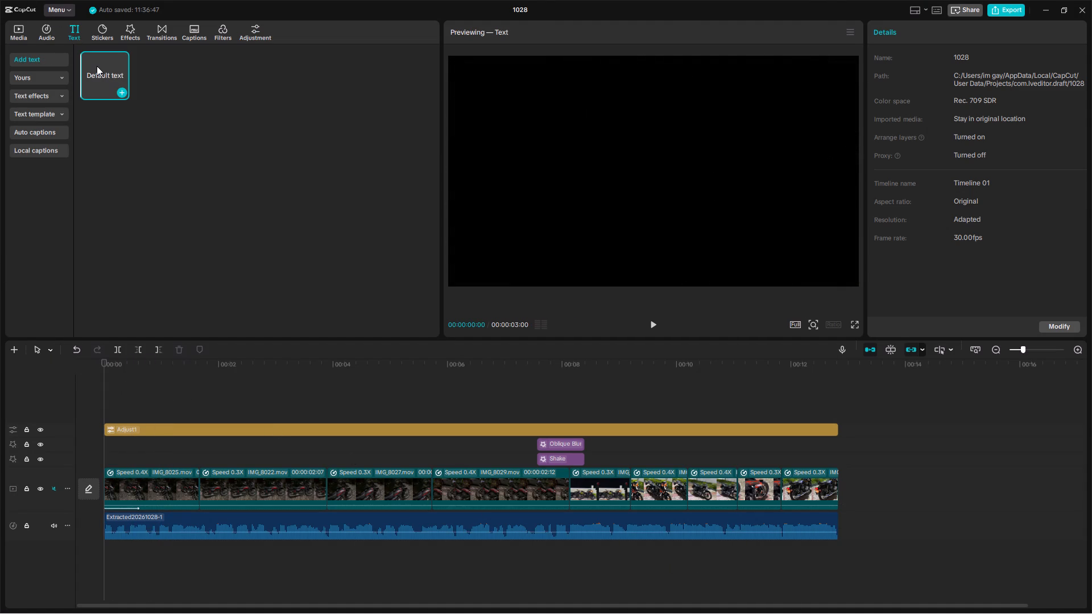
drag(97, 66, 105, 401)
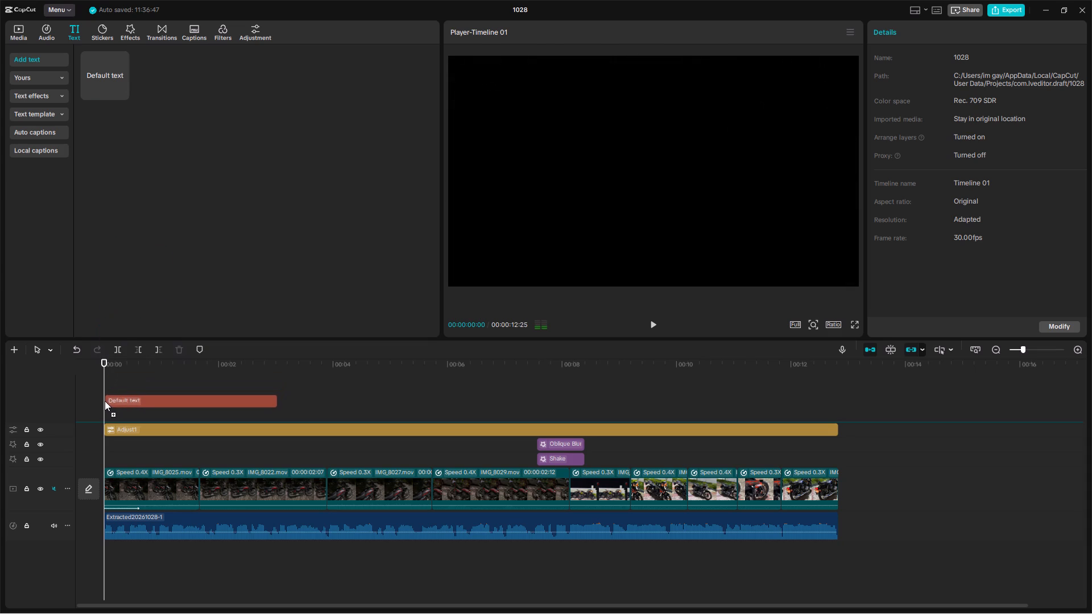
drag(105, 401, 74, 393)
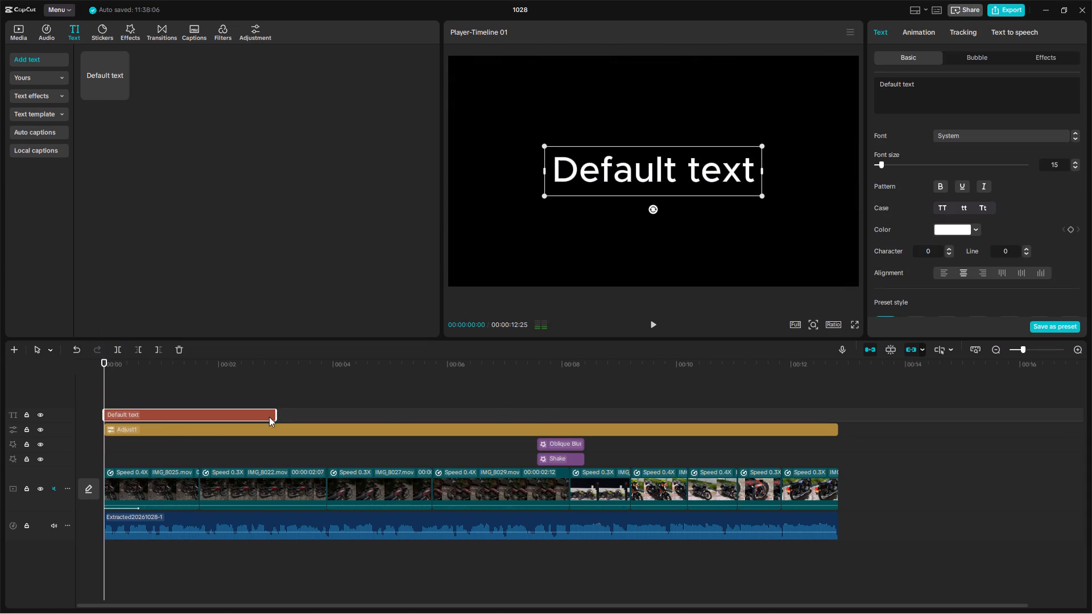
Extend the text clip to end at about 00:00:08:04, at the cut to the two-motorcycle shot, and play across its end.
drag(274, 414, 569, 432)
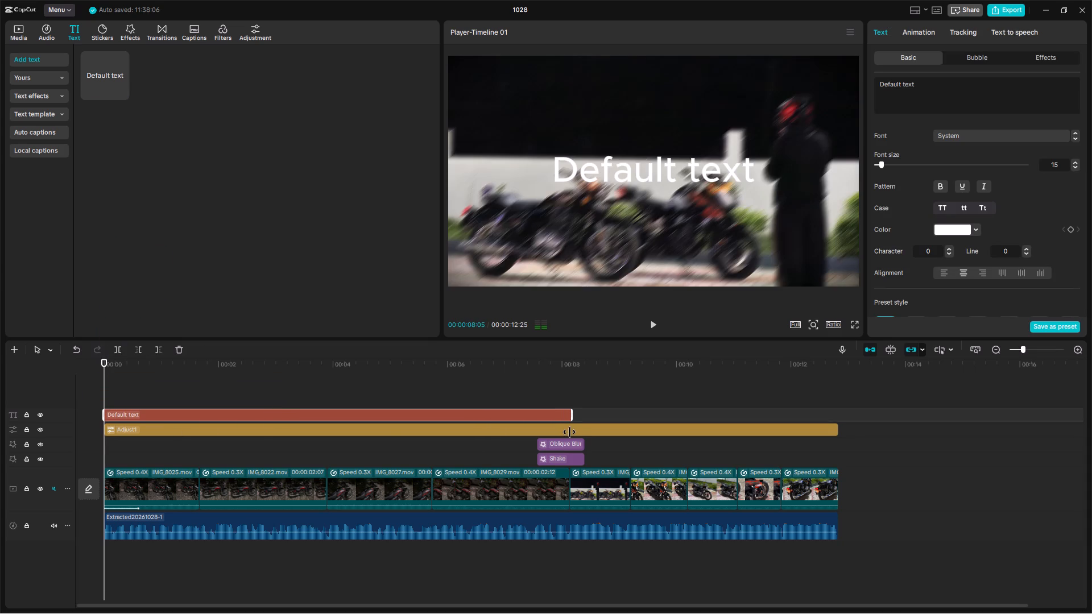
drag(569, 432, 569, 432)
click(569, 384)
drag(569, 384, 575, 392)
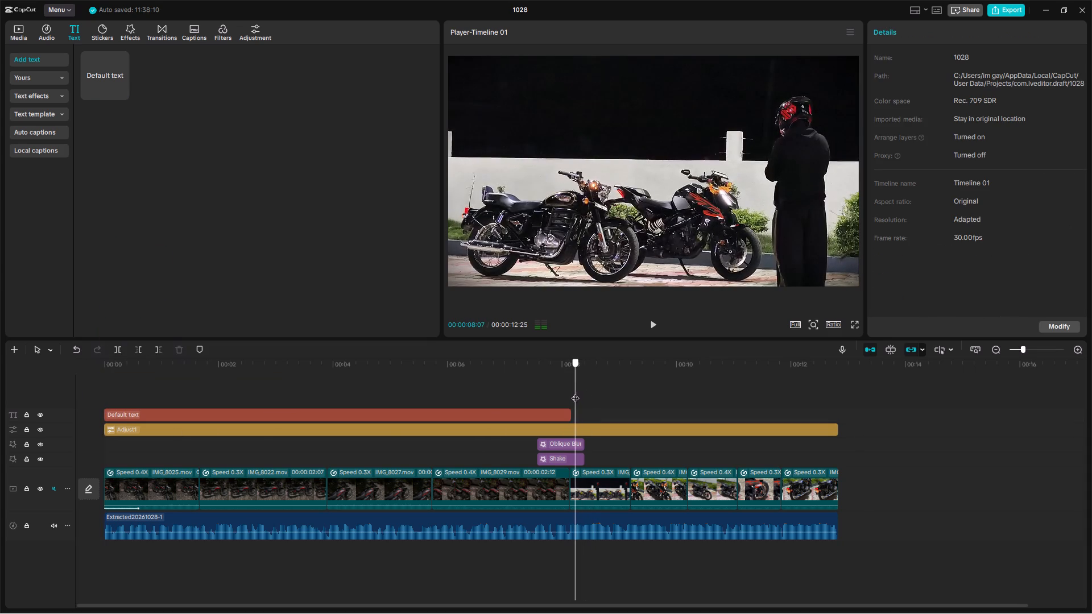
drag(575, 392, 569, 393)
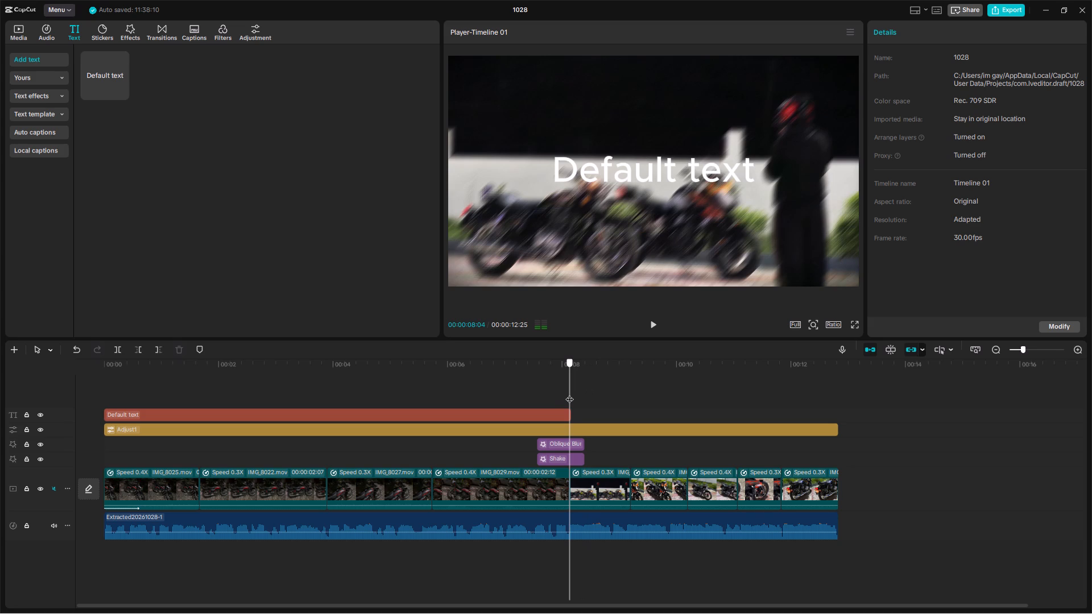
drag(569, 393, 568, 394)
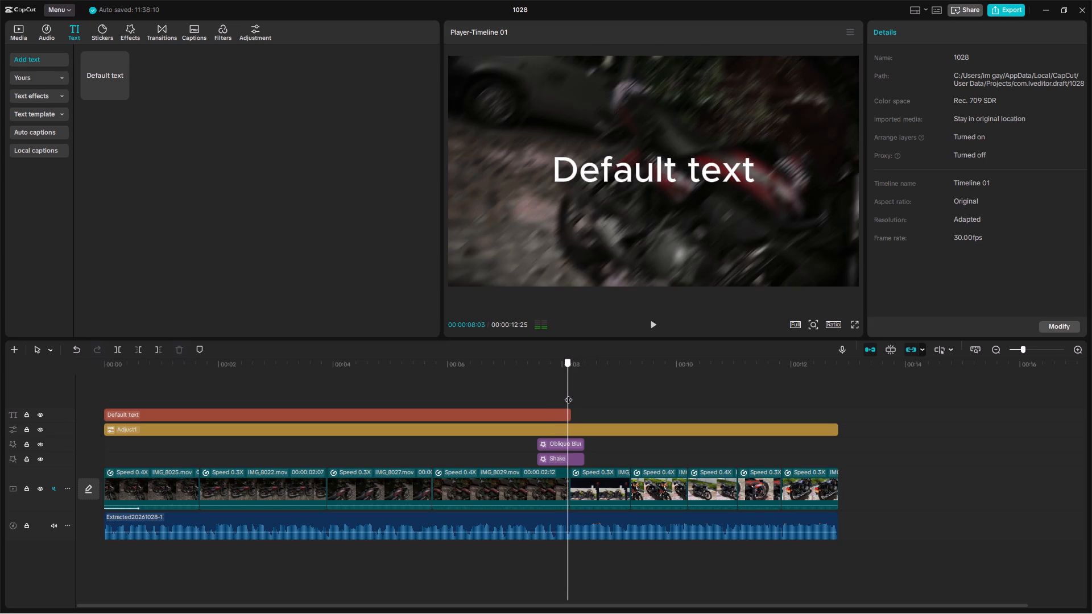
drag(568, 394, 570, 392)
click(561, 414)
click(570, 413)
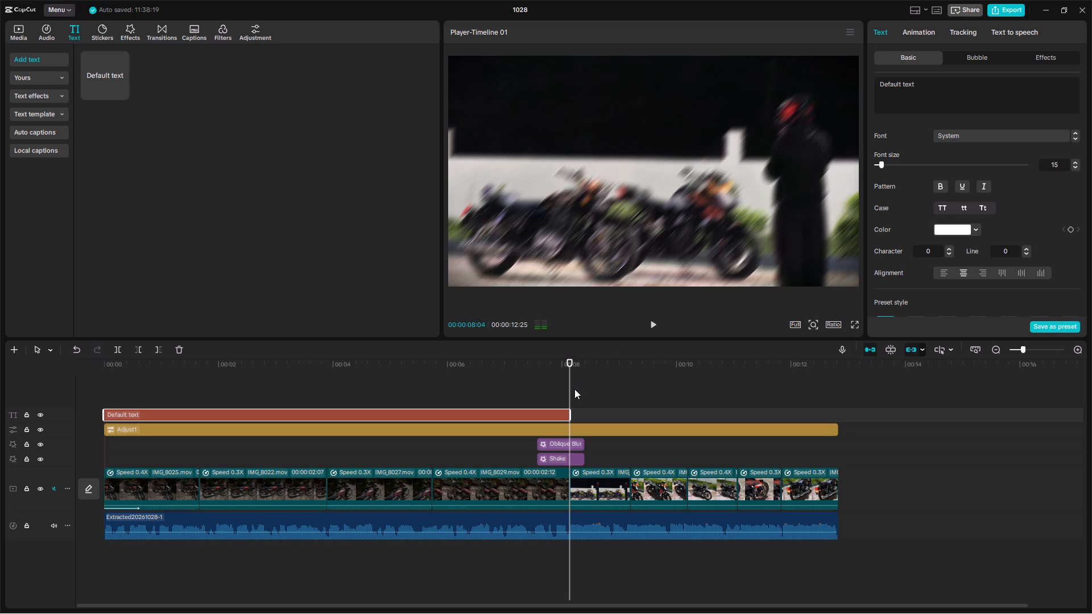
click(560, 395)
key(space)
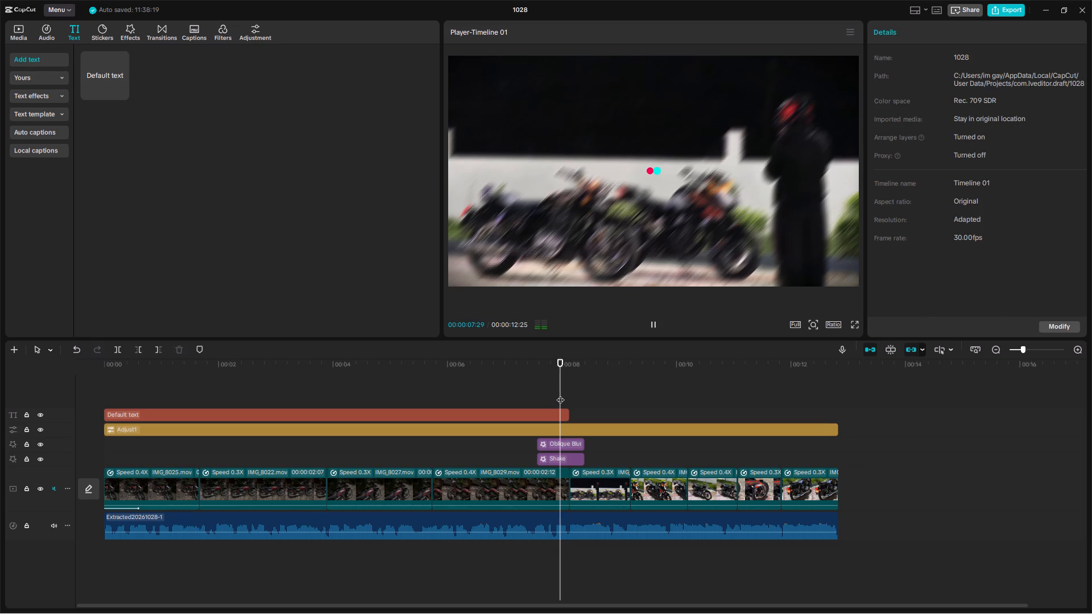
key(space)
Return the playhead to the timeline start, select the default text clip, and switch towards the Kuro window.
click(173, 367)
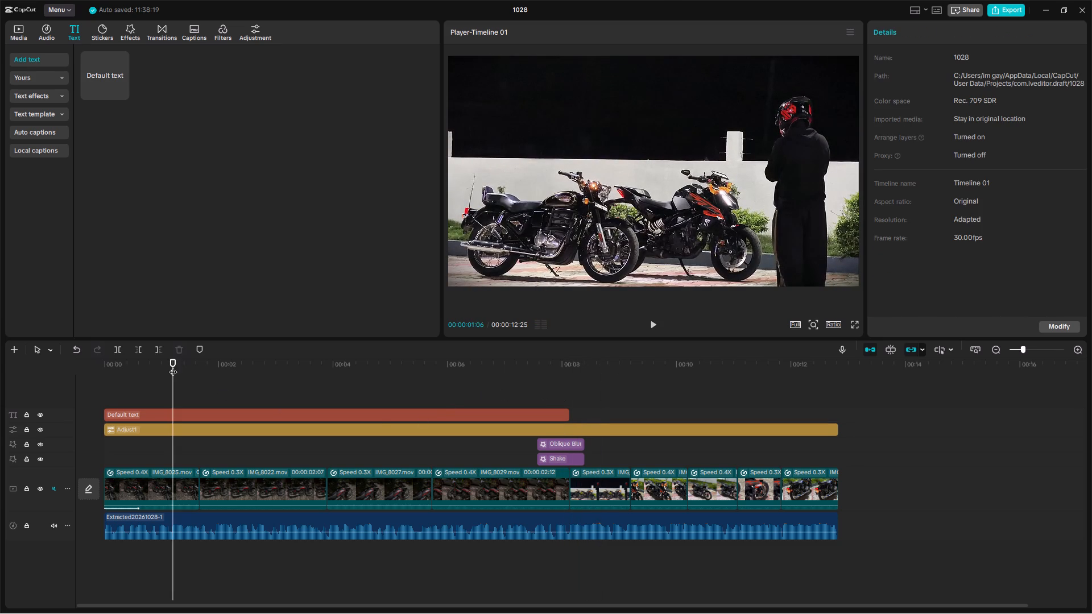
drag(173, 366, 34, 380)
click(230, 416)
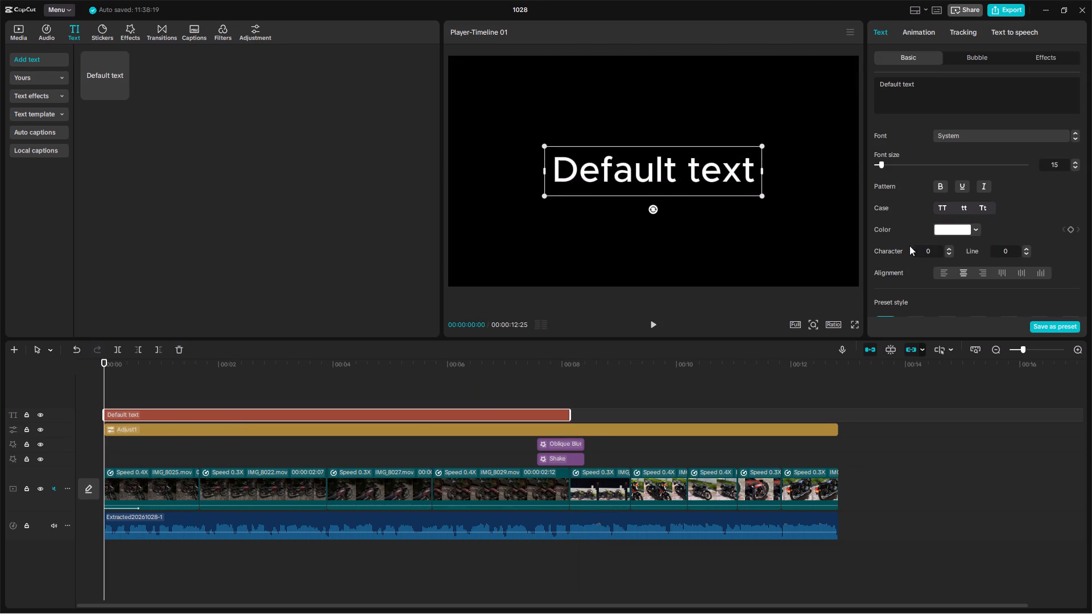
key(alt+Tab)
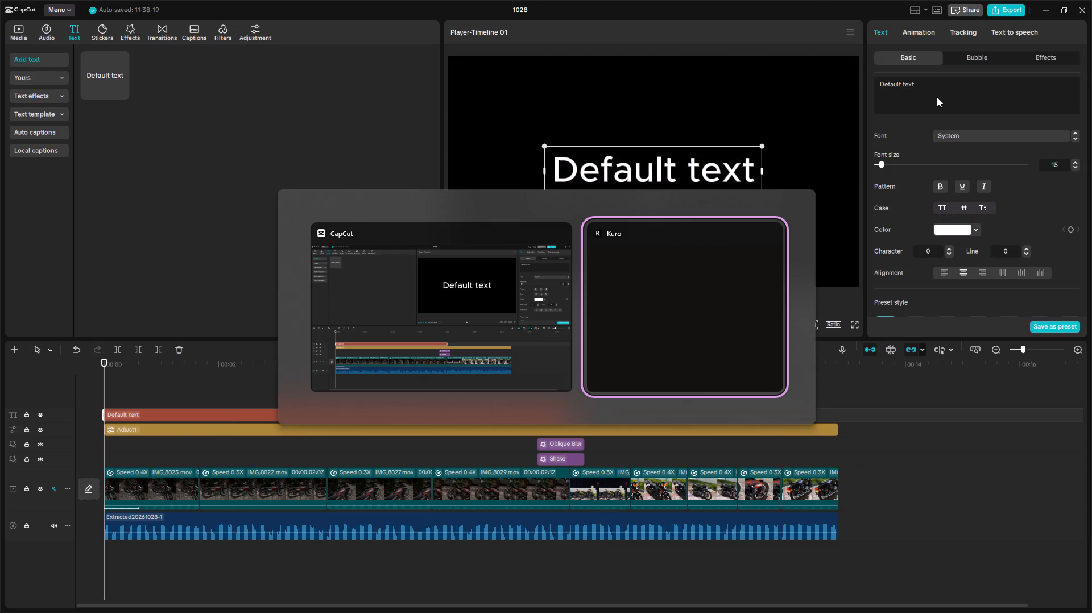
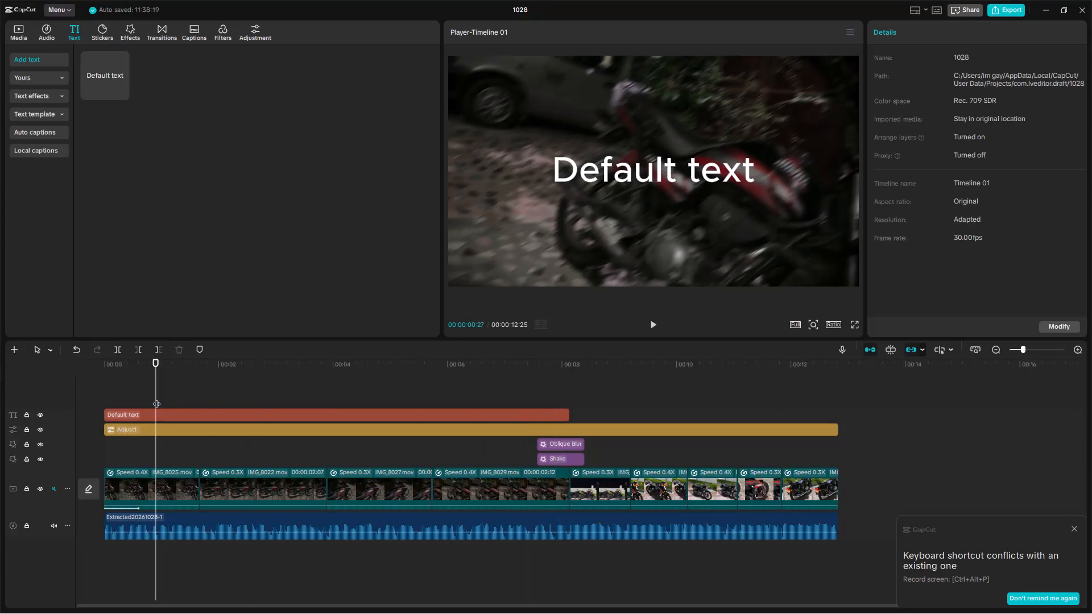
Set the font of the default text clip above the adjustment layer to sequel100wide-75.
click(185, 411)
click(965, 144)
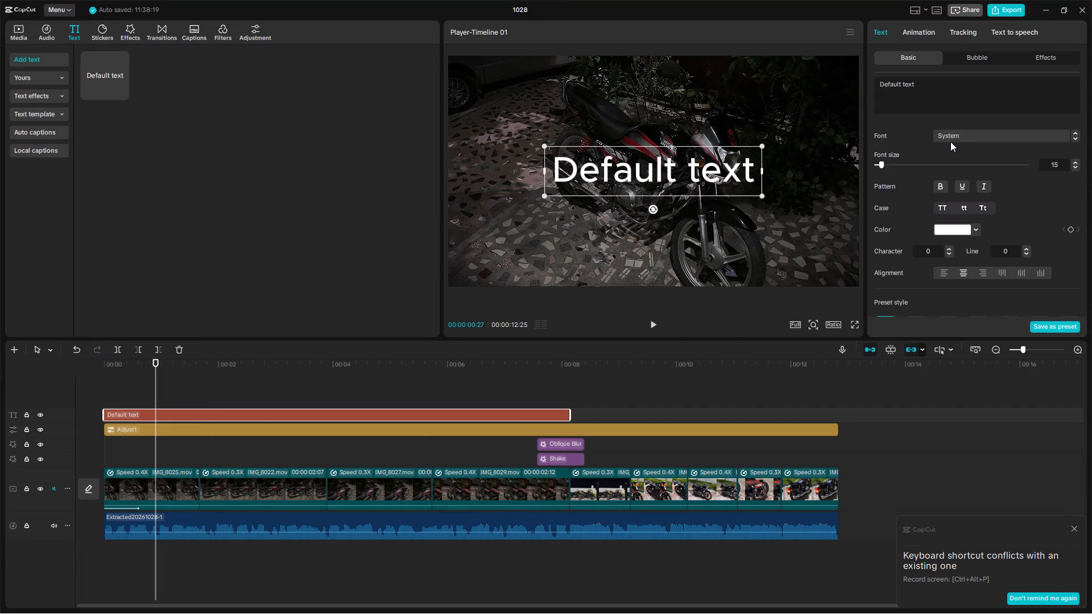
click(950, 142)
click(967, 205)
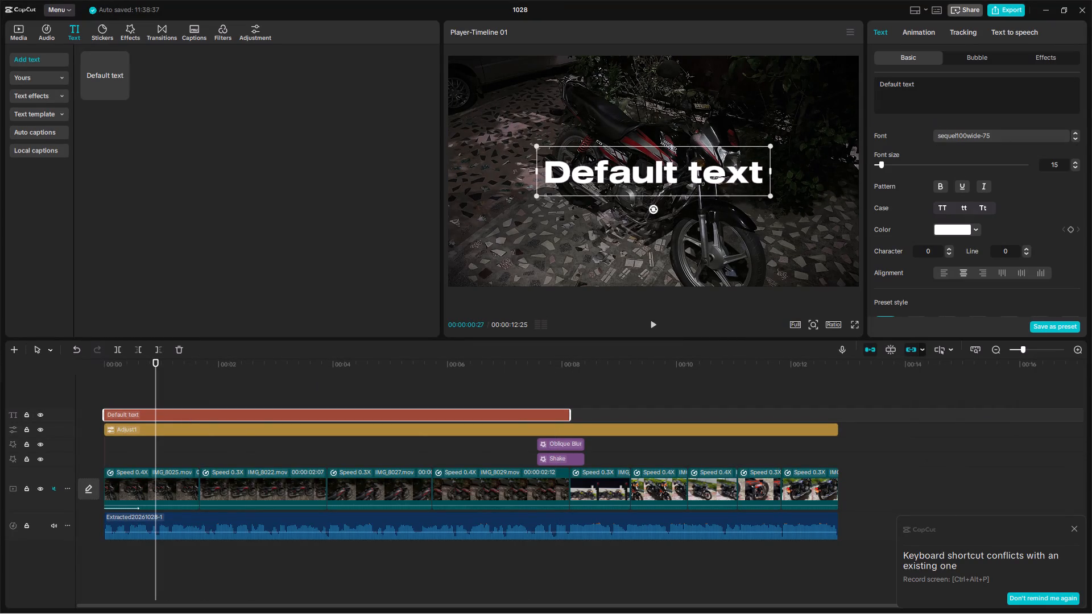
Select all of the placeholder wording in the text clip for editing.
drag(924, 85, 850, 81)
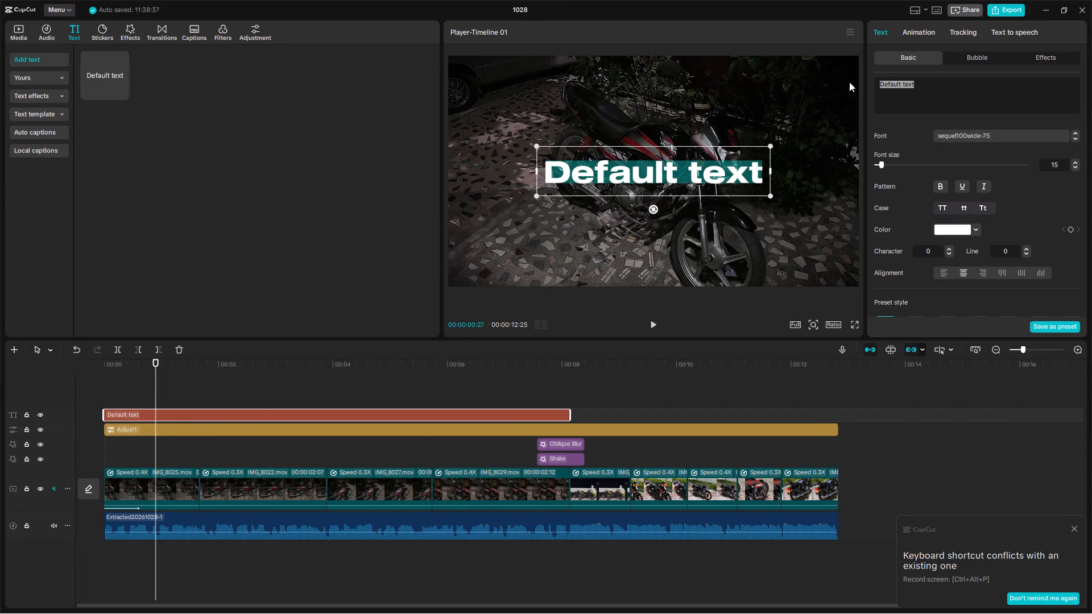
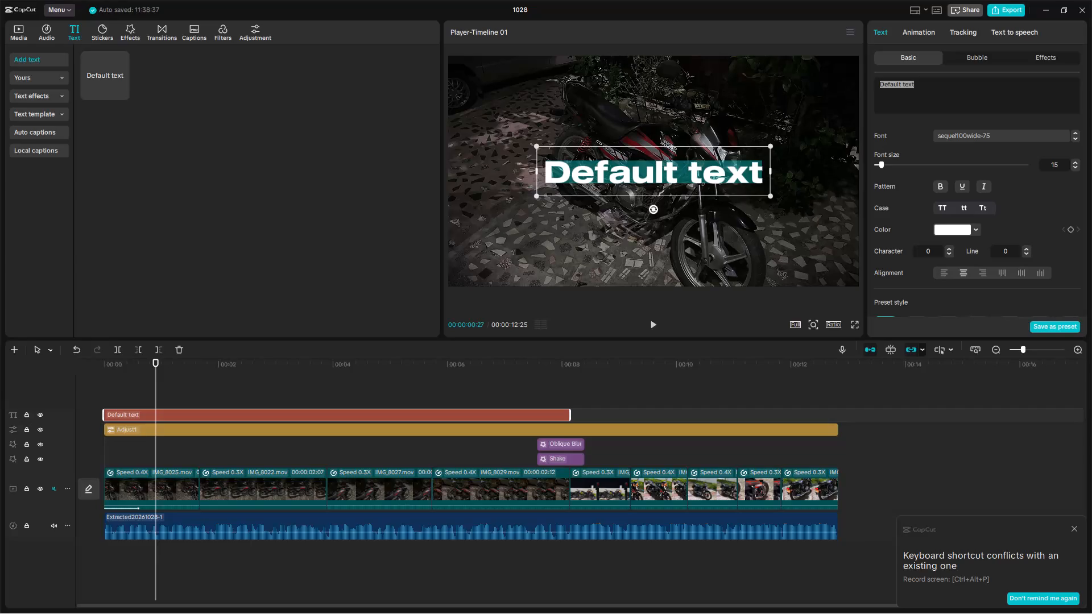
Replace the selected placeholder wording in the title clip with an opening double quotation mark followed by Dekhke.
key(shift+quotedbl)
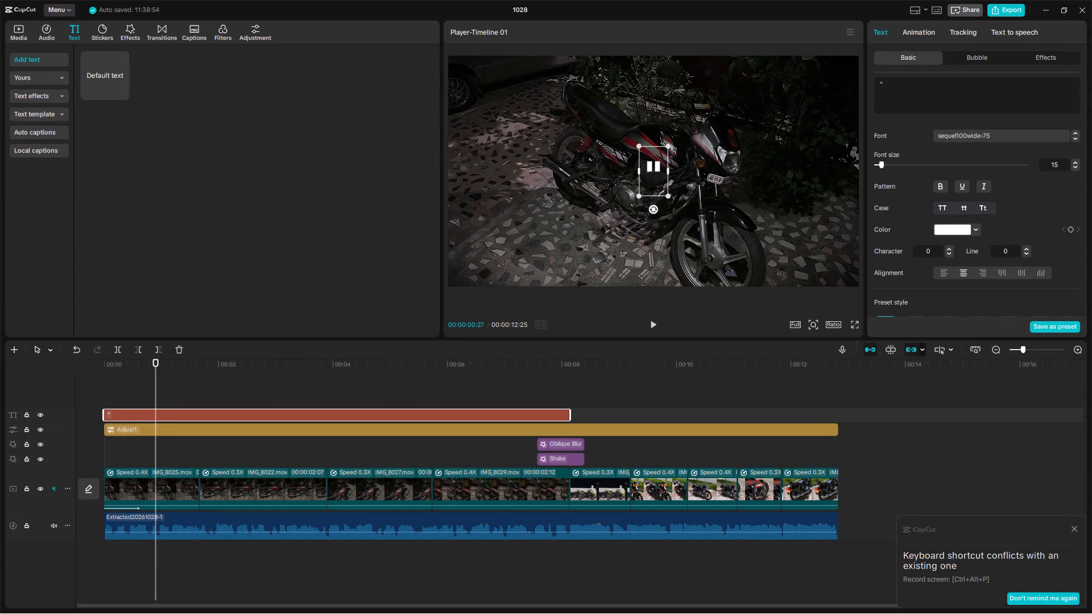
key(d)
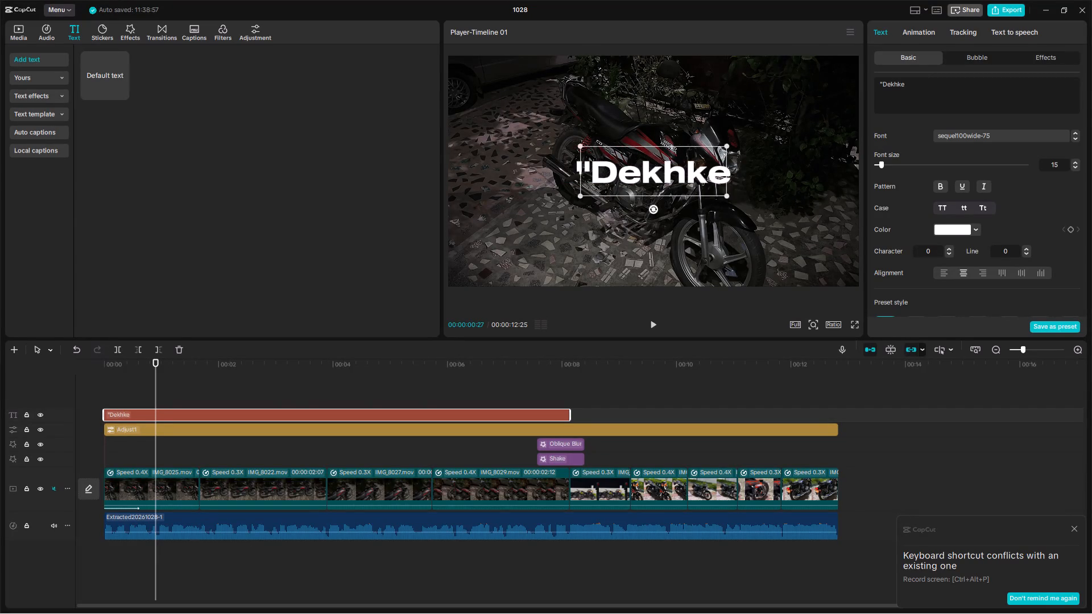
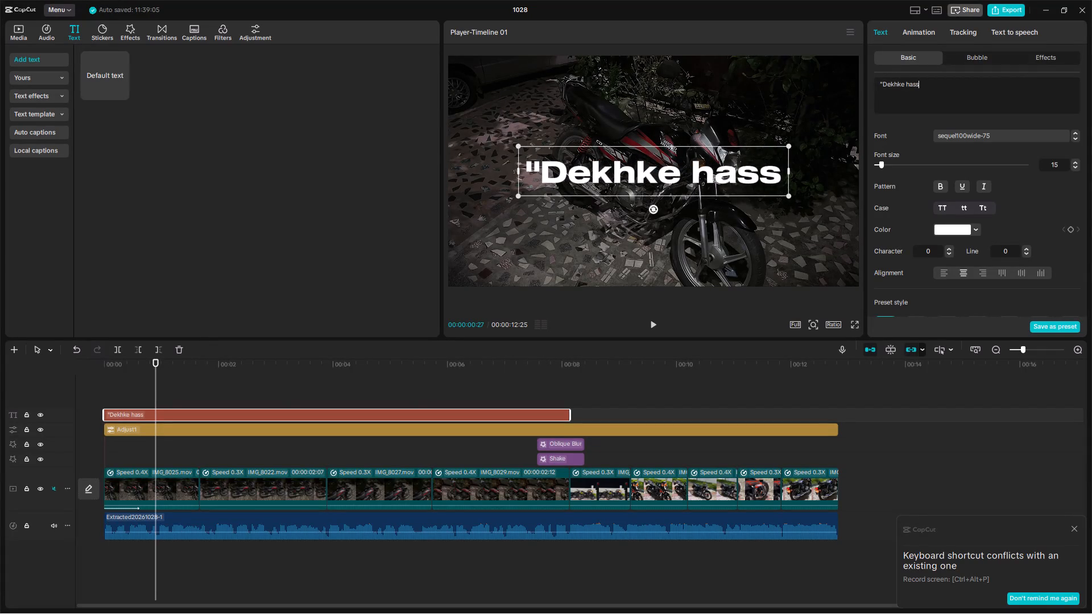
Complete the title wording so it reads "Dekhke hass Rahi thi" with a closing double quotation mark.
key(space)
text(ahi)
key(space)
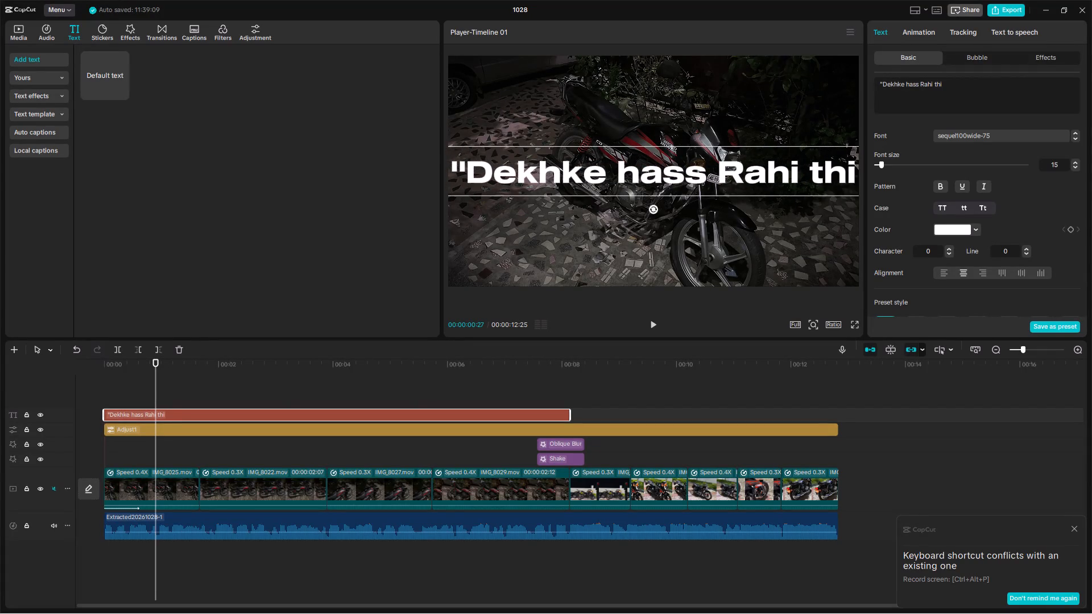
key(shift+quotedbl)
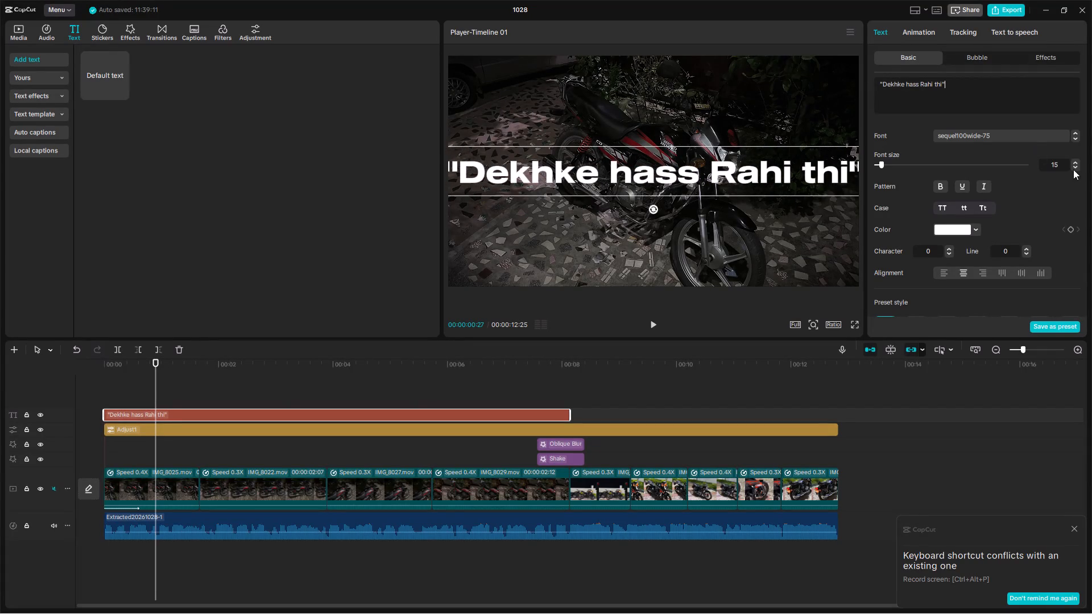
Set the quoted title's font size to 6.
drag(1061, 165, 993, 169)
key(6)
key(Return)
Enable a black stroke on the quoted title and set its thickness to 10.
scroll(1032, 208, down, 4)
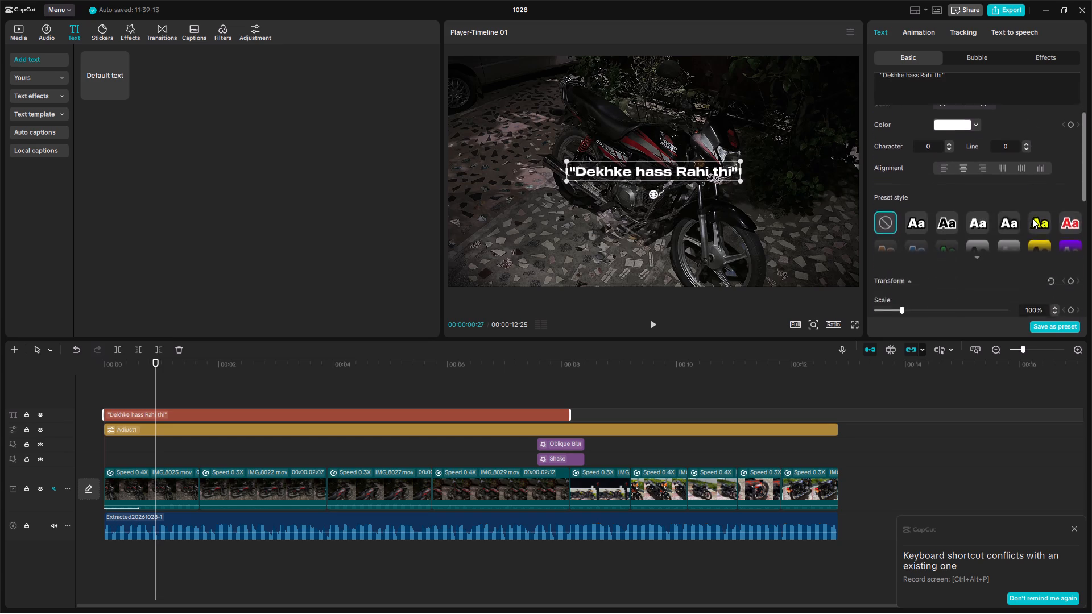
scroll(1016, 222, down, 12)
click(877, 197)
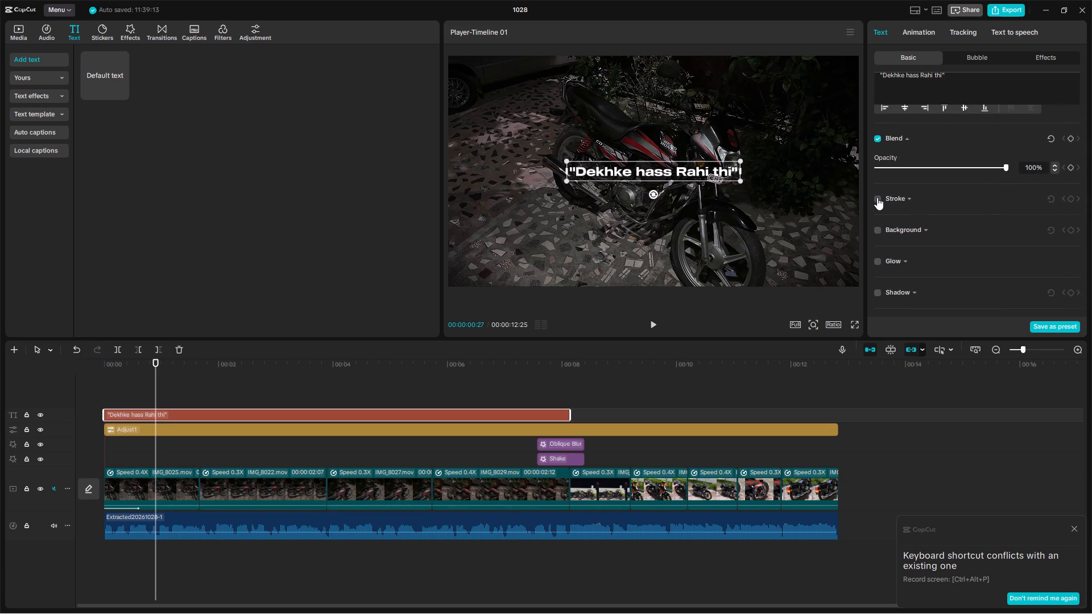
drag(1039, 252, 998, 251)
key(1)
key(0)
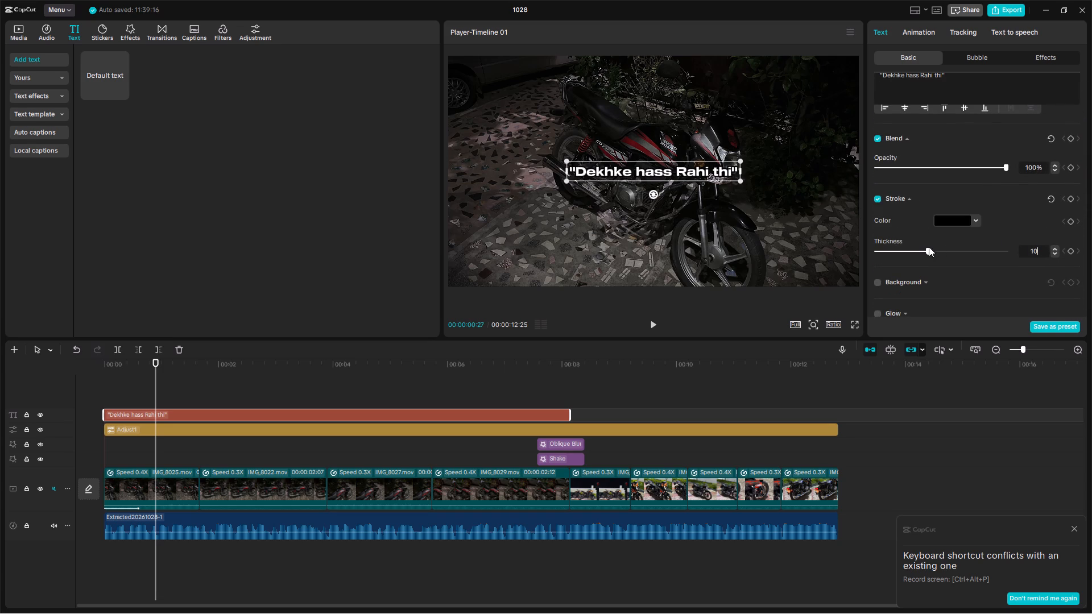
key(Return)
Scale the quoted title down slightly in the preview, keeping it centred over the motorcycle.
drag(739, 178, 718, 179)
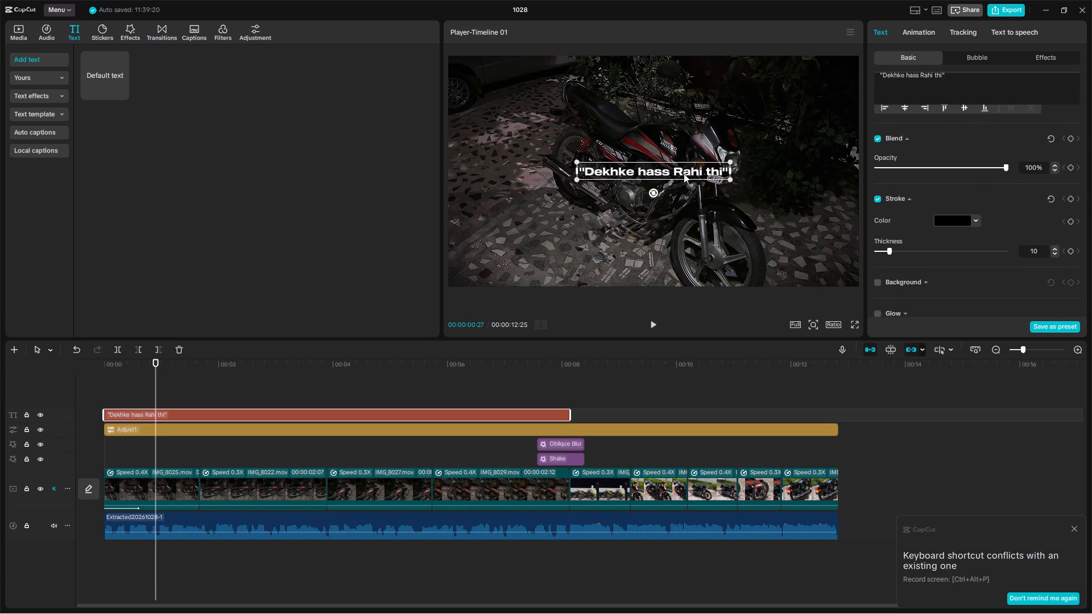
click(683, 173)
drag(729, 180, 717, 181)
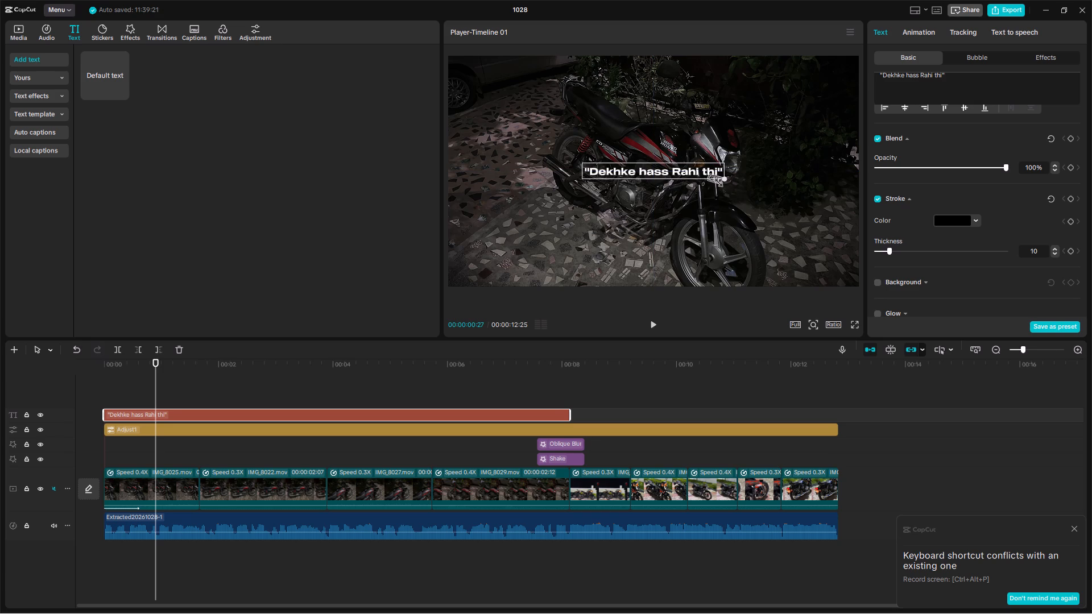
drag(717, 181, 721, 181)
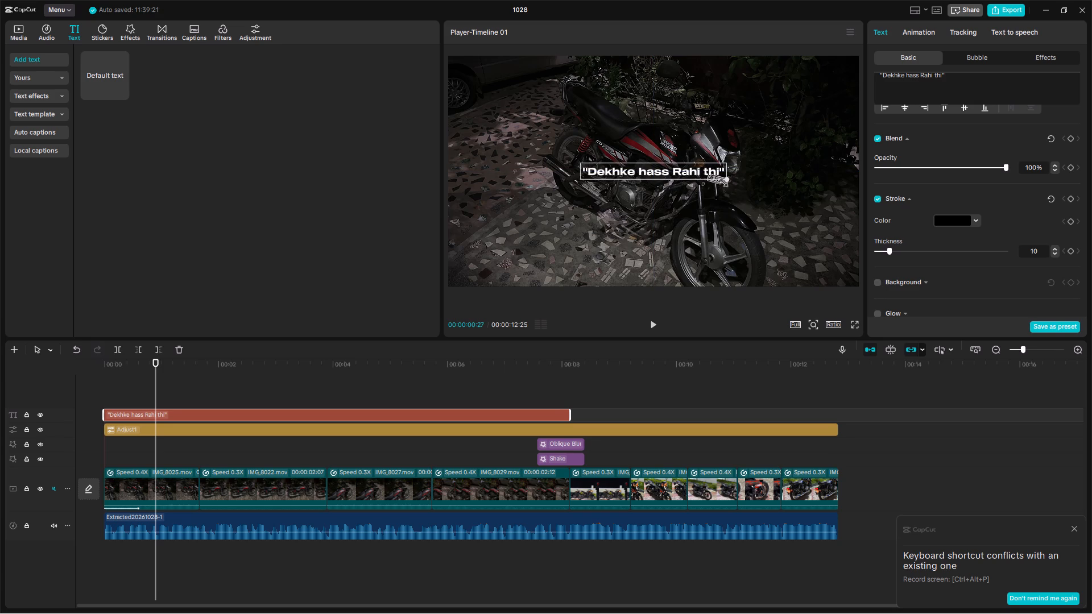
drag(721, 181, 719, 181)
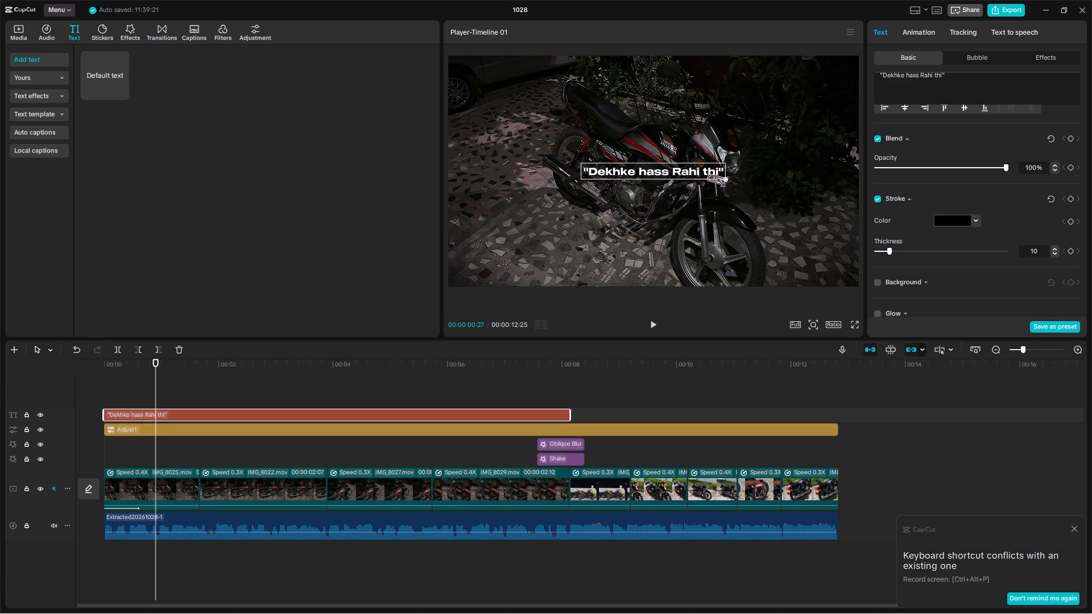
drag(719, 181, 718, 181)
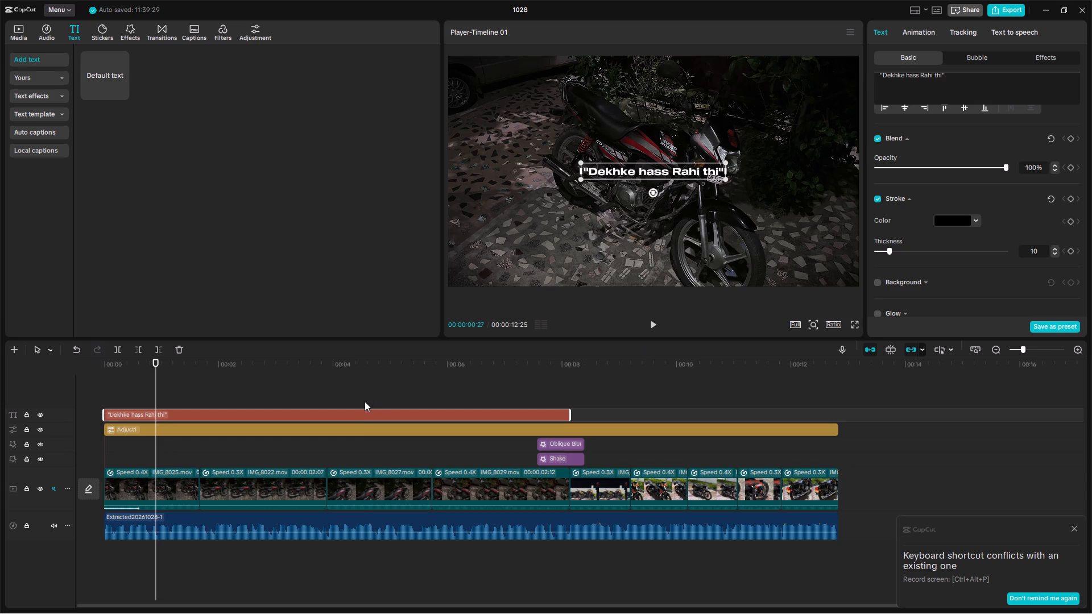
Play the video from the start, and place a copy of the quoted title clip directly after the original, over the bright clips.
click(364, 401)
drag(364, 401, 0, 375)
key(space)
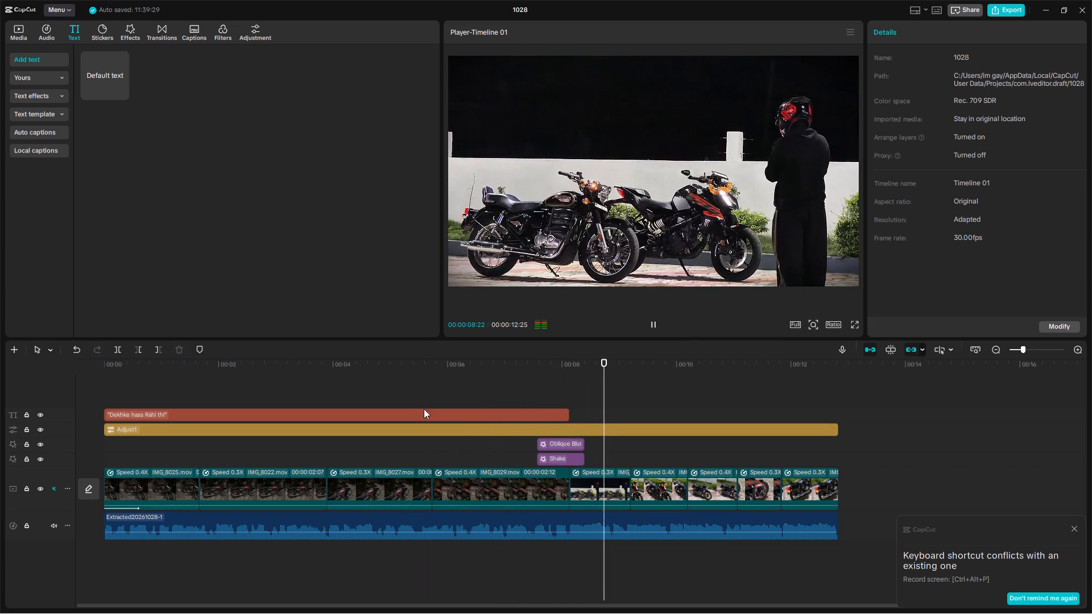
click(562, 414)
key(ctrl+c)
key(ctrl+v)
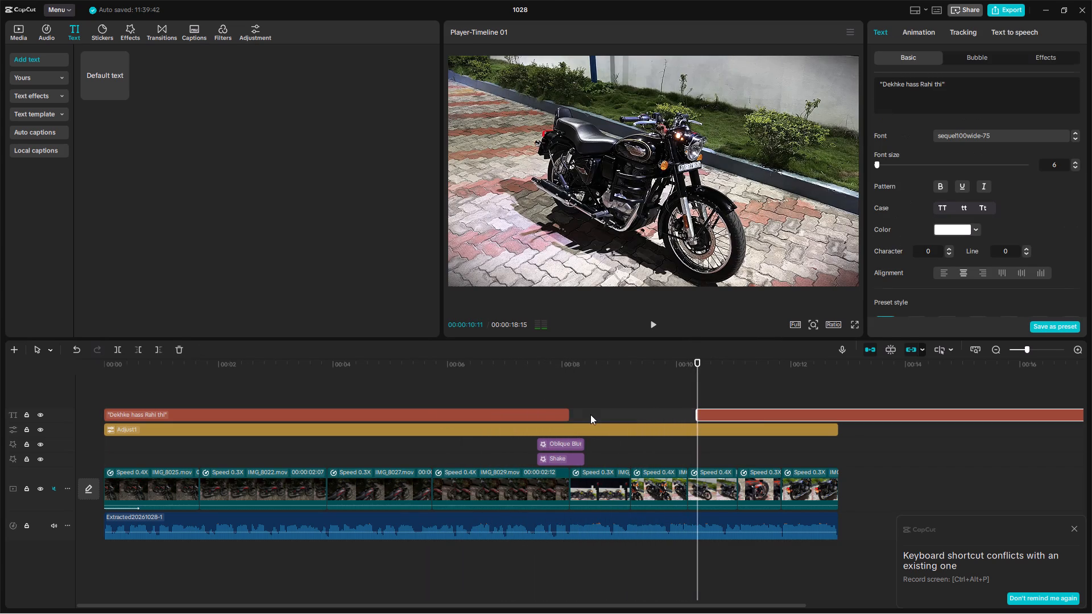
drag(696, 411, 566, 406)
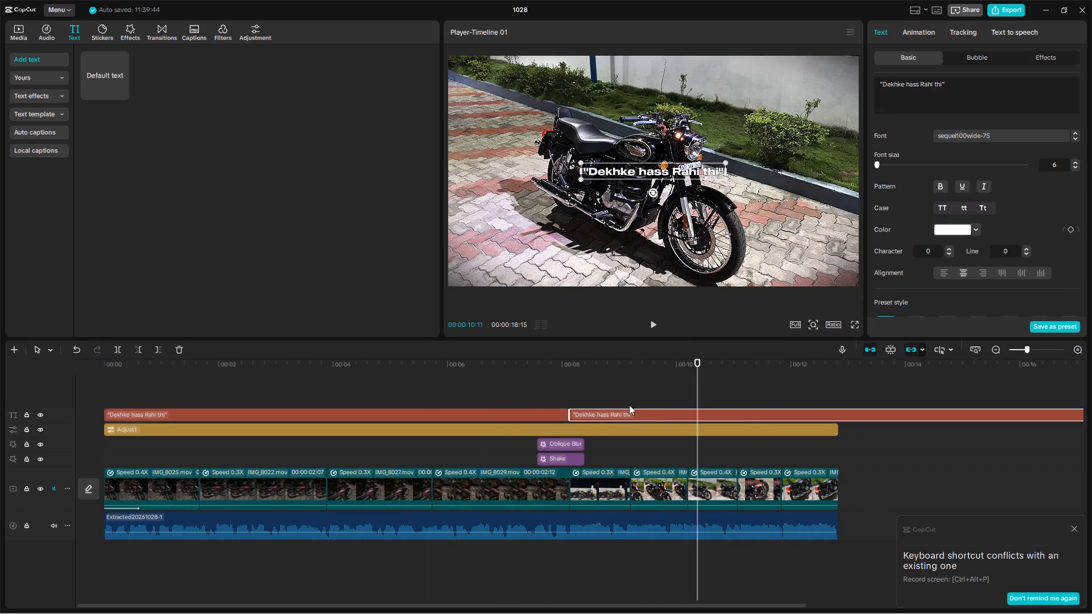
Split the copied title clip at the end of the video, 00:00:12:25, and delete the excess part beyond it.
click(847, 385)
drag(847, 385, 839, 387)
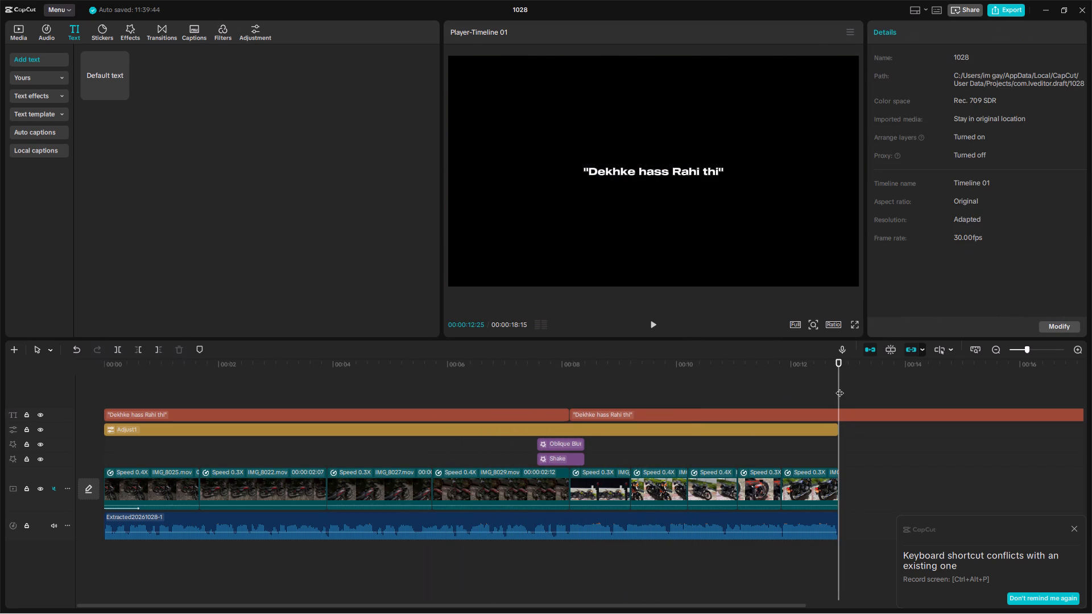
key(b)
click(838, 414)
key(a)
click(863, 412)
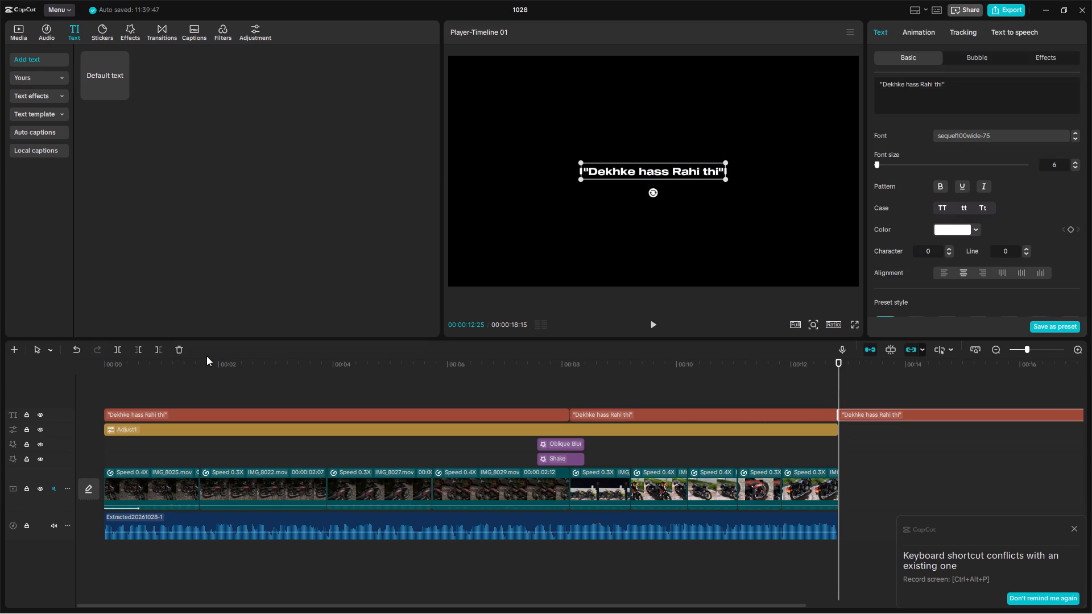
click(181, 350)
Clear the wording between the quotation marks in the second title clip, over the bright clips.
click(794, 401)
click(799, 419)
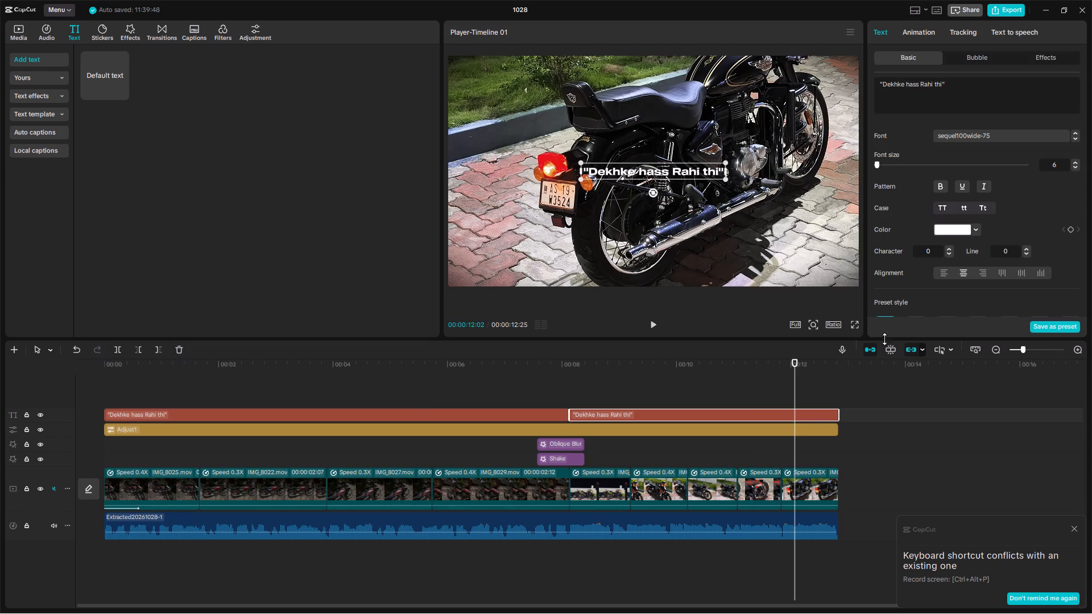
drag(942, 85, 930, 87)
drag(930, 87, 883, 86)
key(BackSpace)
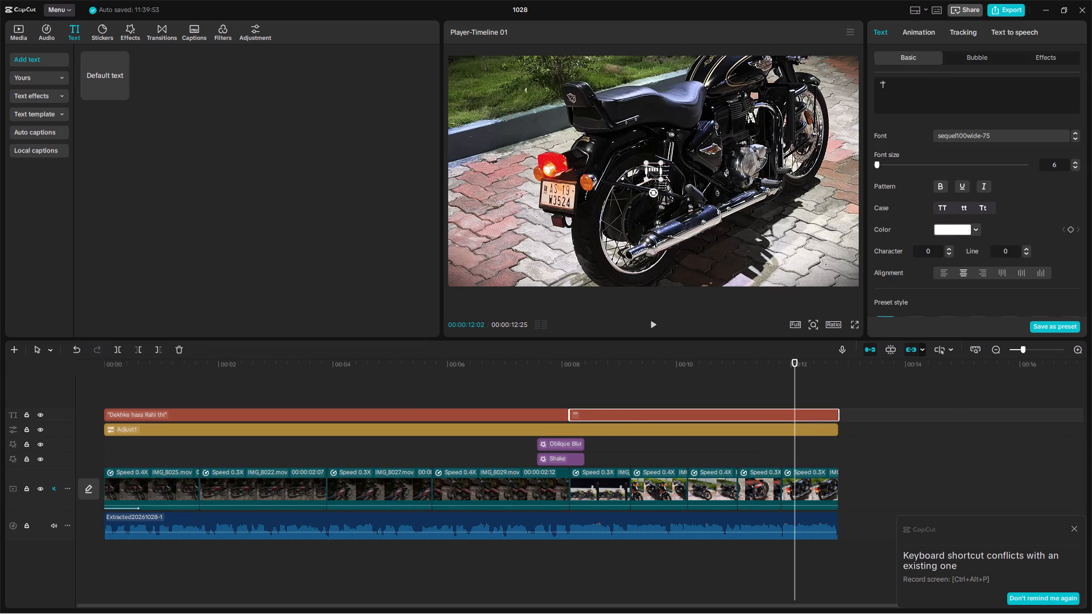
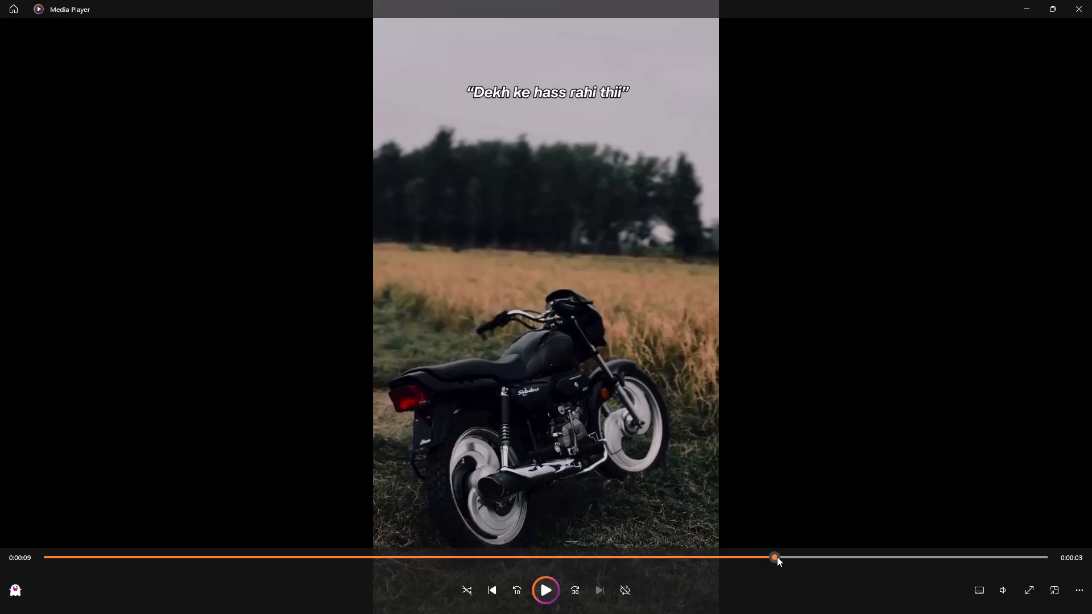
Switch to CapCut and enter "Haske dekh Rahi thi" between the quotation marks of the second title clip, over the bright clips.
key(alt+Tab)
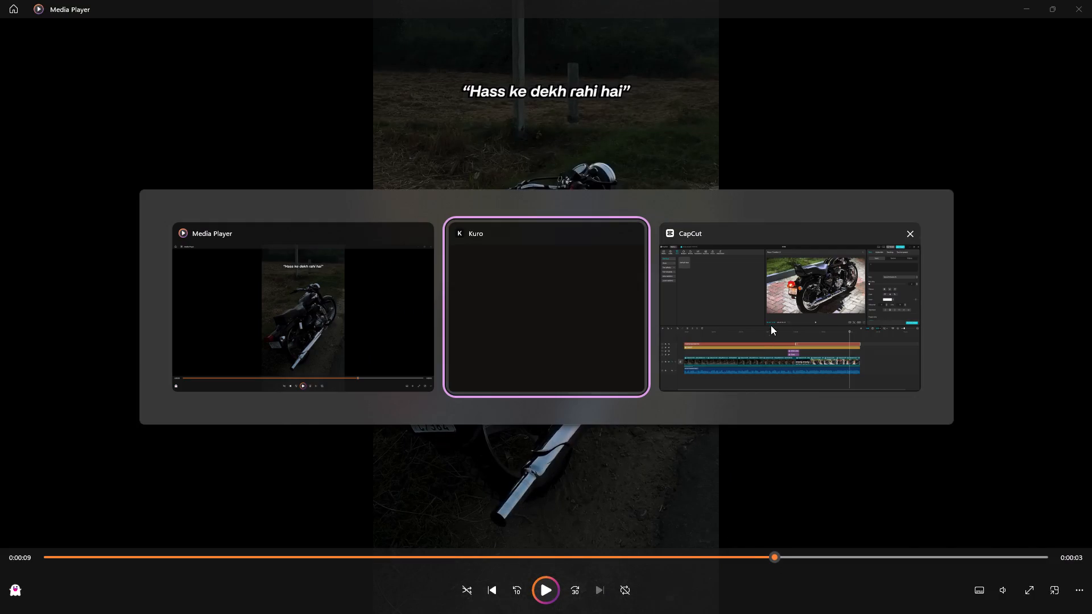
alt+click(771, 322)
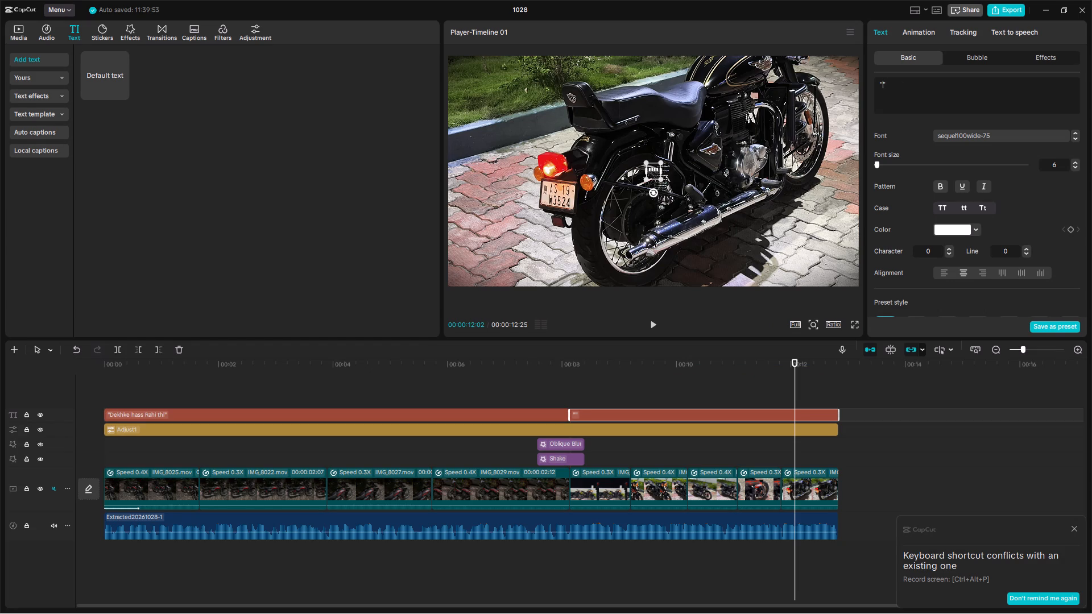
text(aske dekh)
key(space)
key(r)
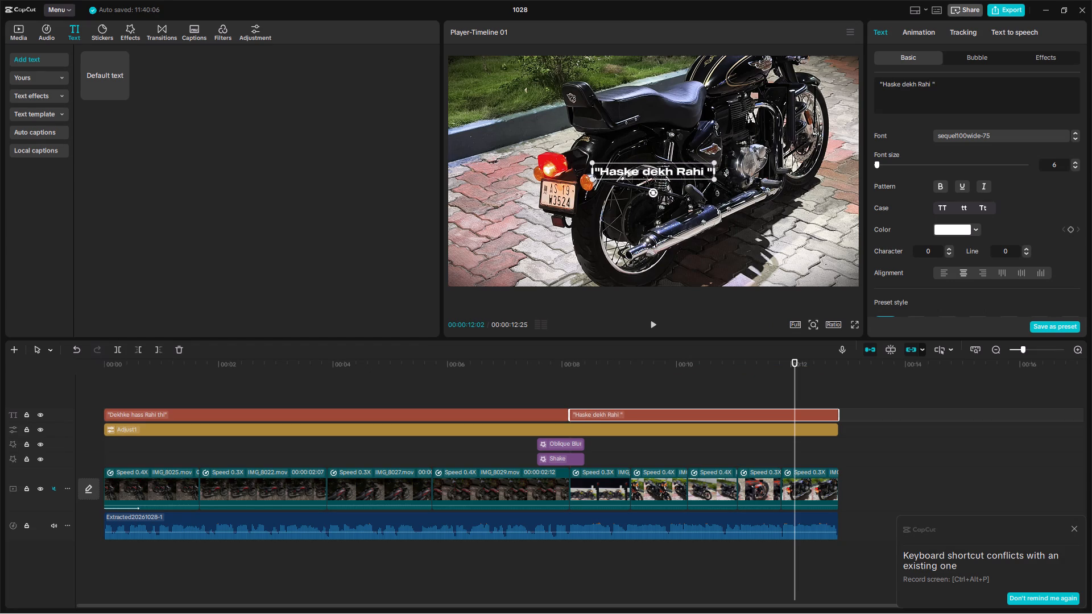
Switch to Media Player and close the reference motorcycle video.
key(alt+Tab)
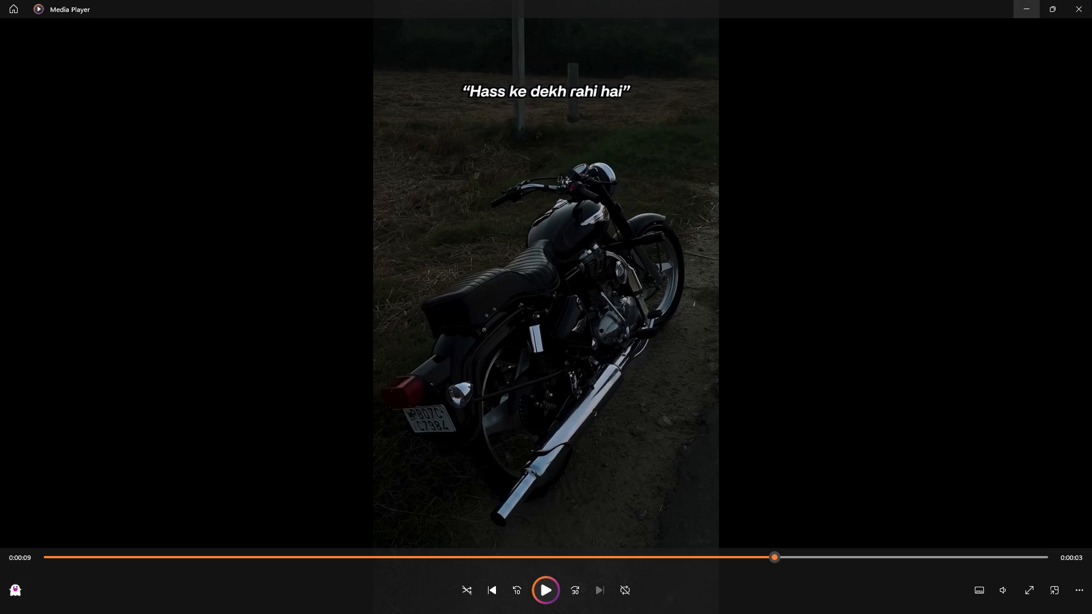
click(1091, 0)
Play the edit from shortly before the title change, watch it again in full screen, and return to the editor.
click(557, 384)
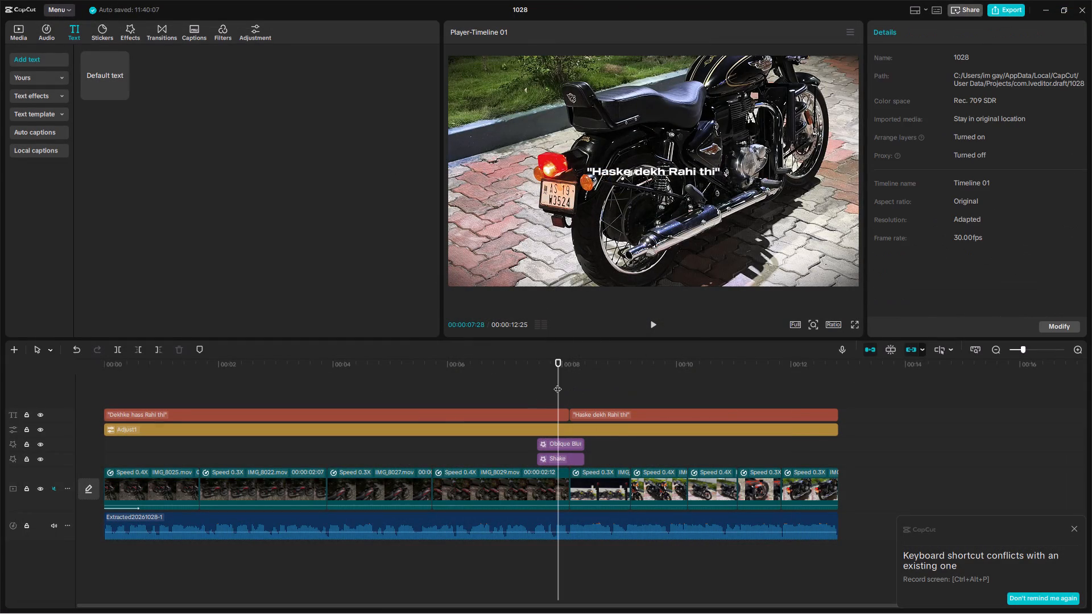
drag(557, 383, 497, 384)
key(space)
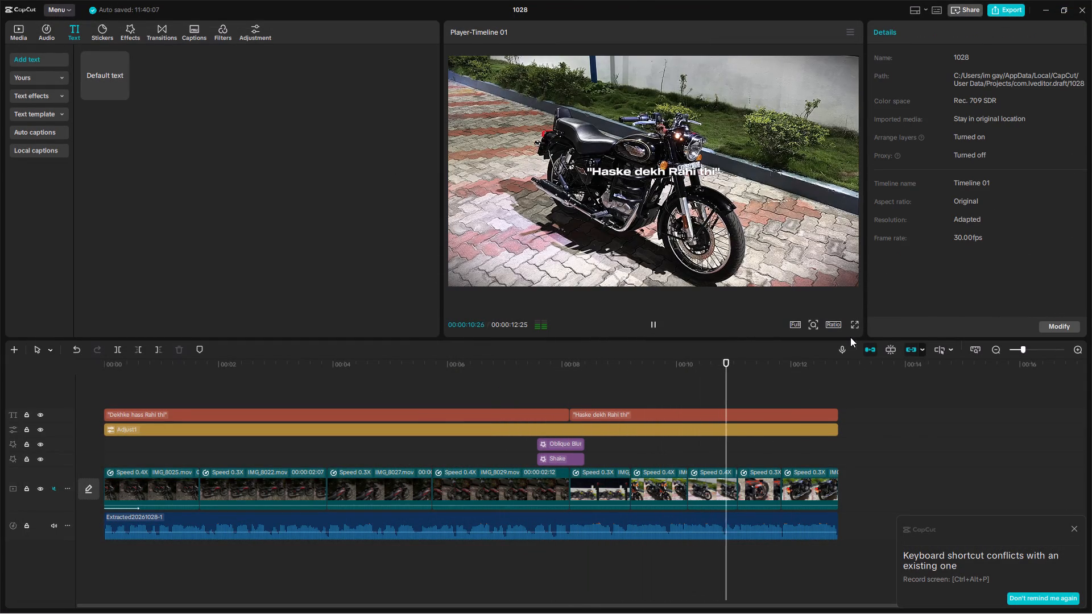
click(855, 326)
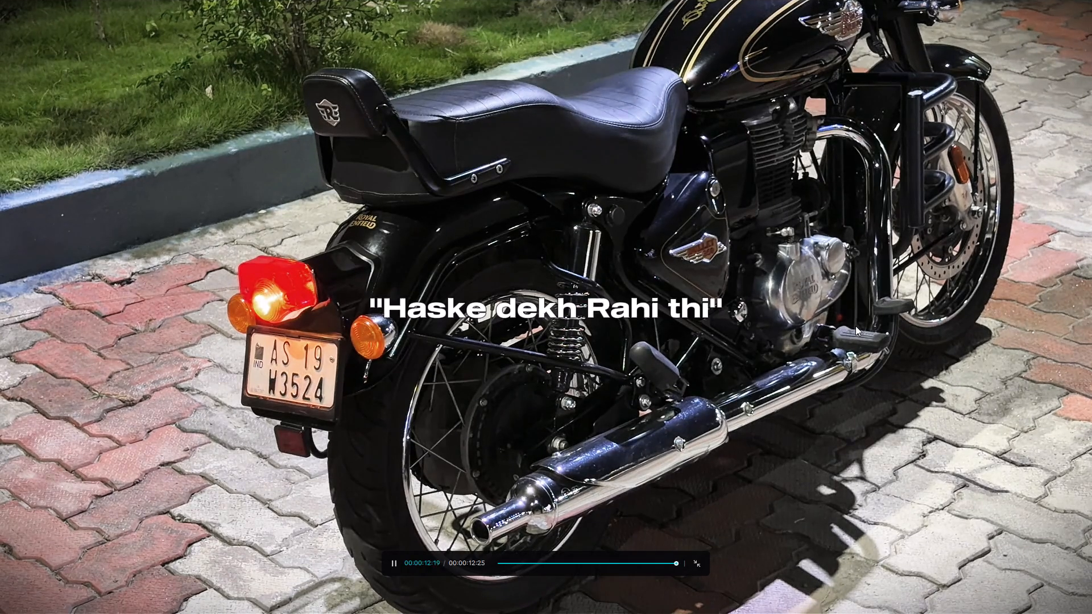
key(space)
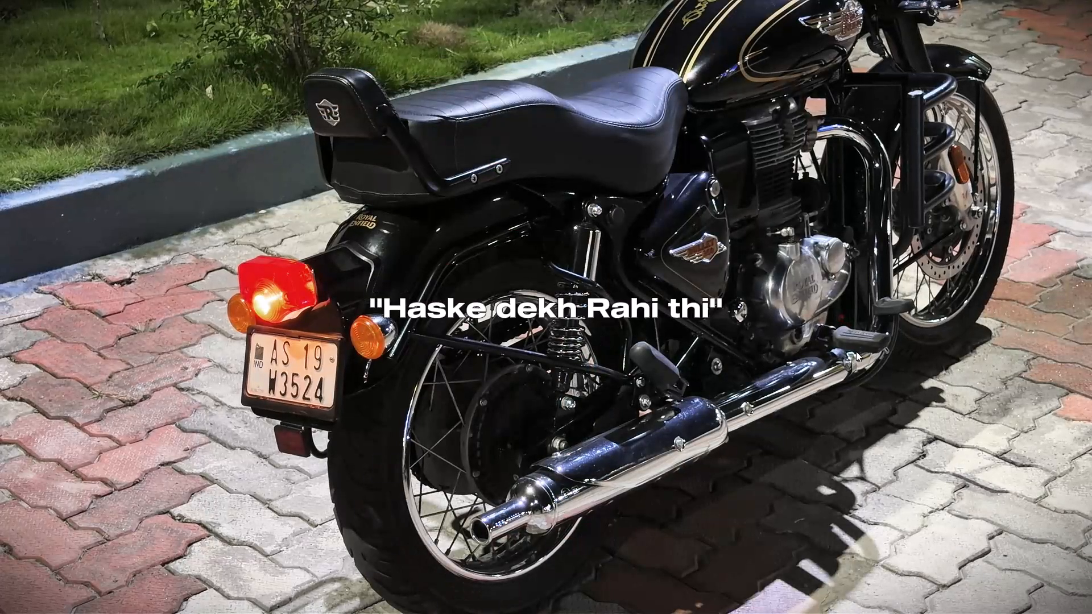
key(space)
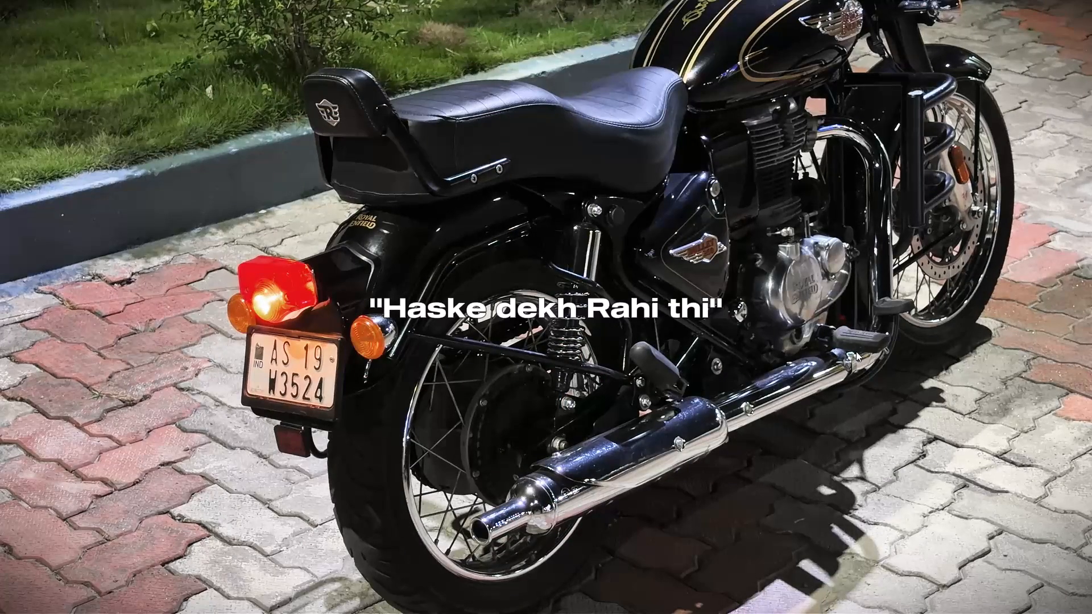
key(space)
drag(707, 525, 715, 526)
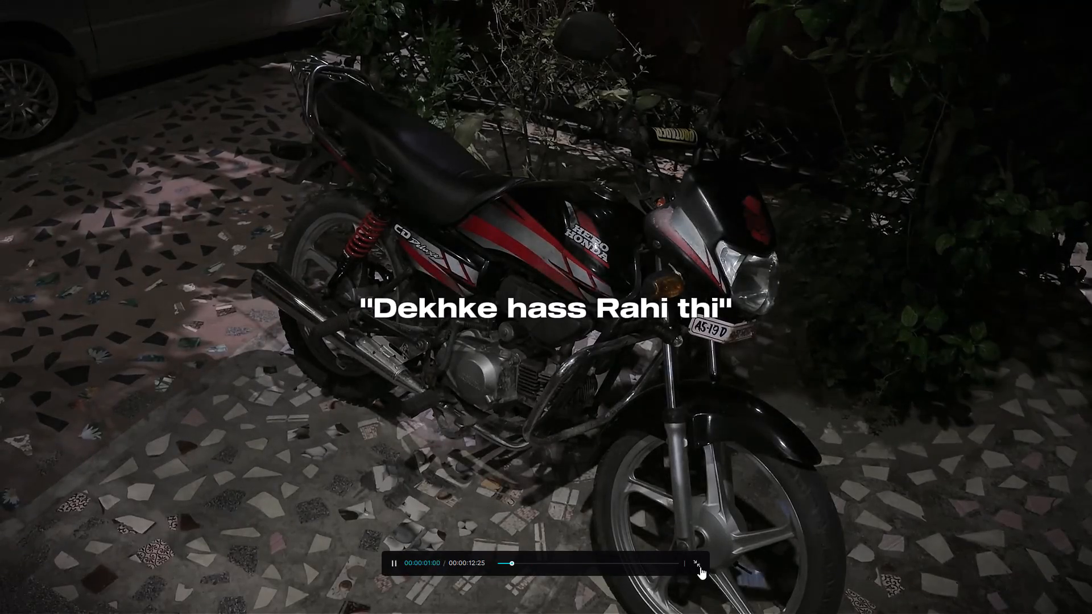
click(700, 567)
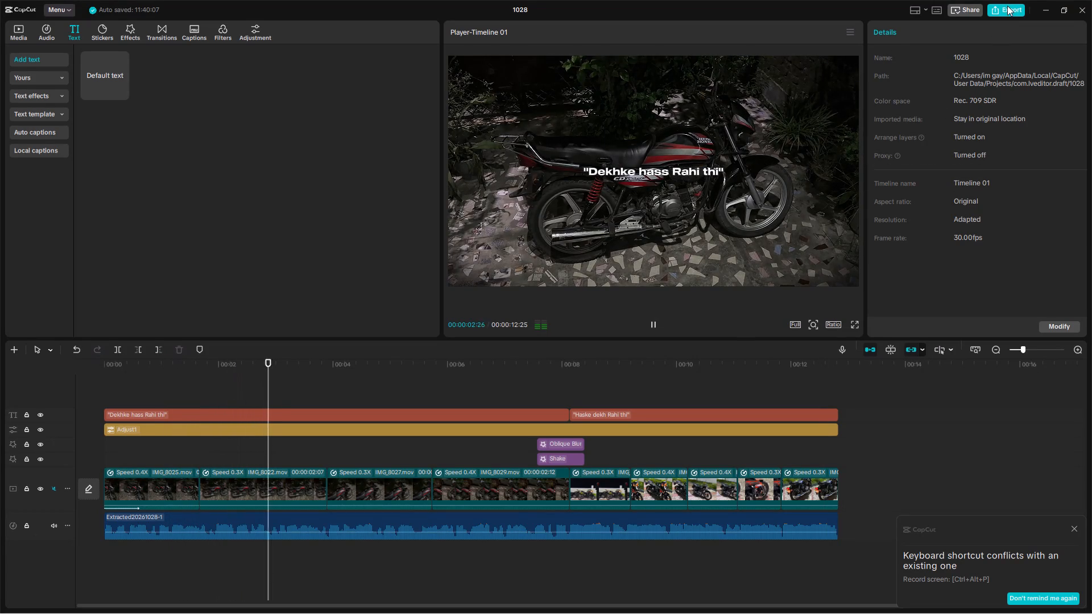
Export the video as 1028 to D:/EXPORTS in 1080P, H.264 mp4 at 30fps, open its folder, and dismiss the sharing options.
click(1007, 5)
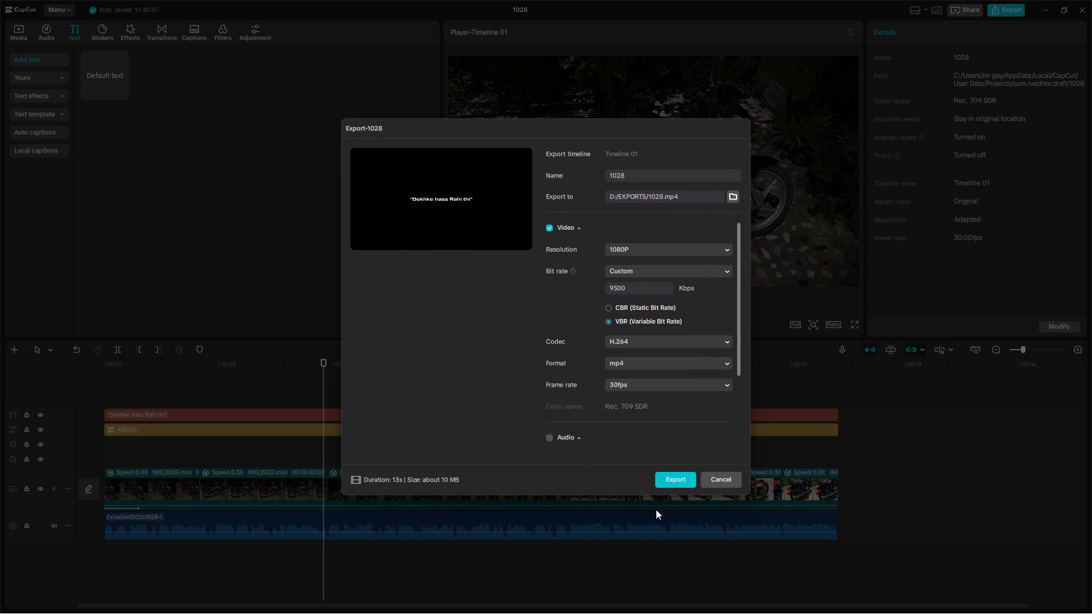
click(664, 479)
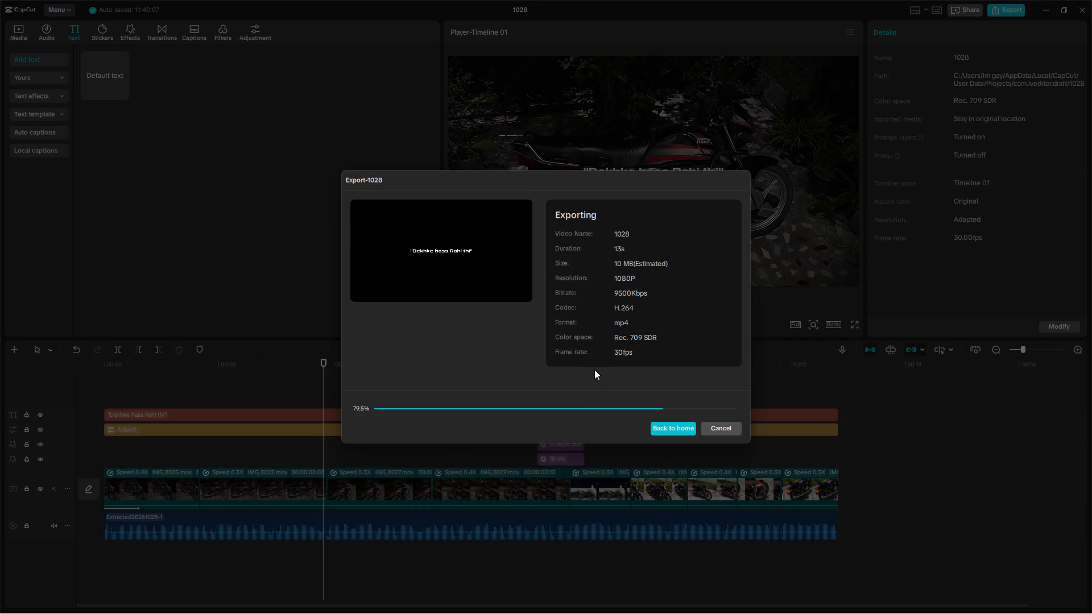
click(376, 471)
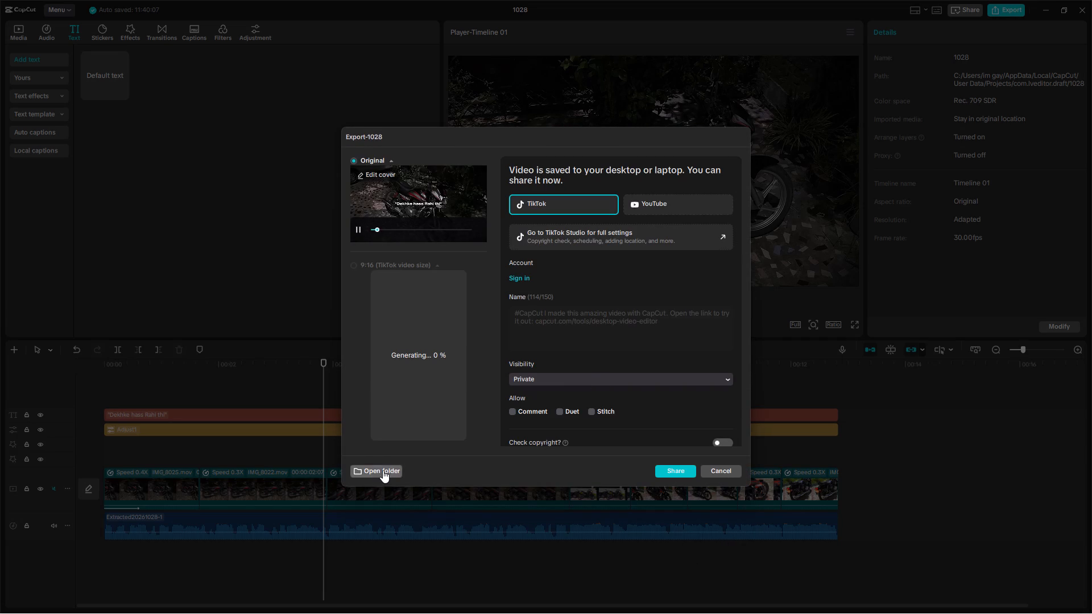
click(731, 475)
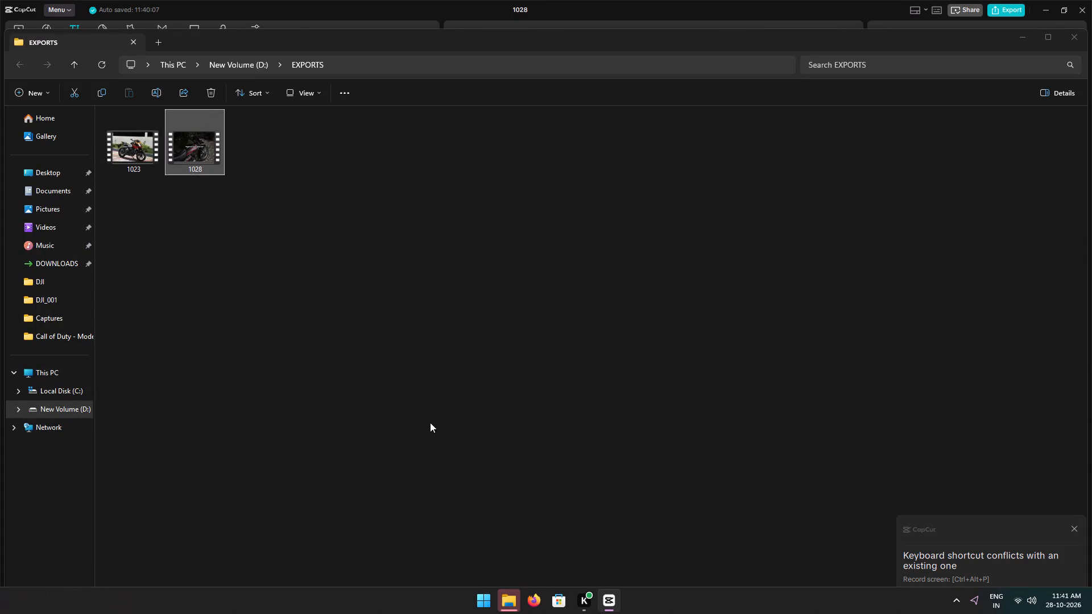
Delete the 1023 video from the EXPORTS folder, and put the folder window away.
click(124, 150)
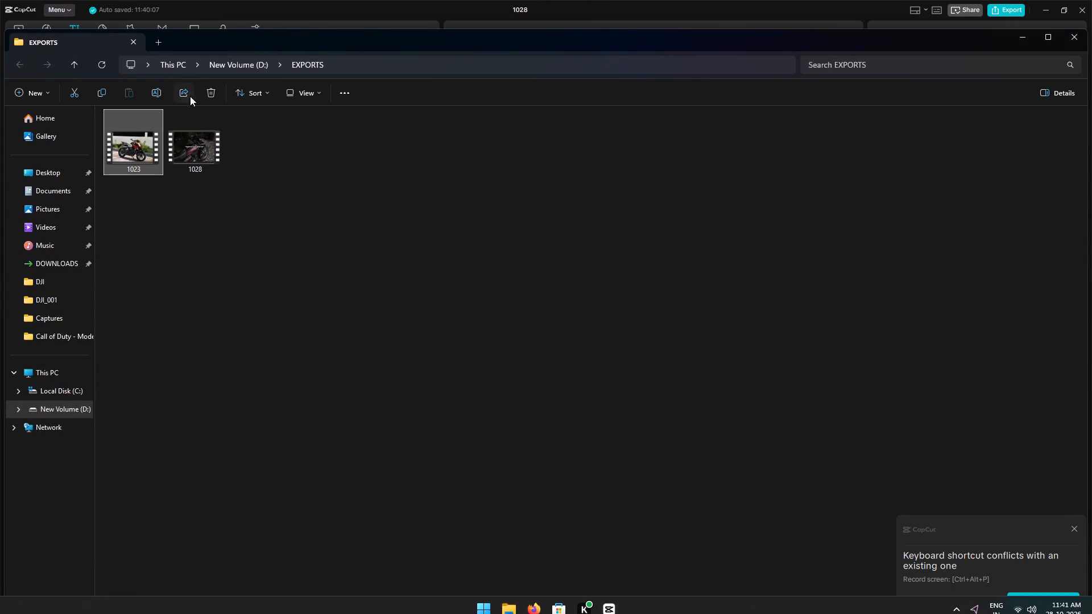
click(205, 92)
click(1014, 41)
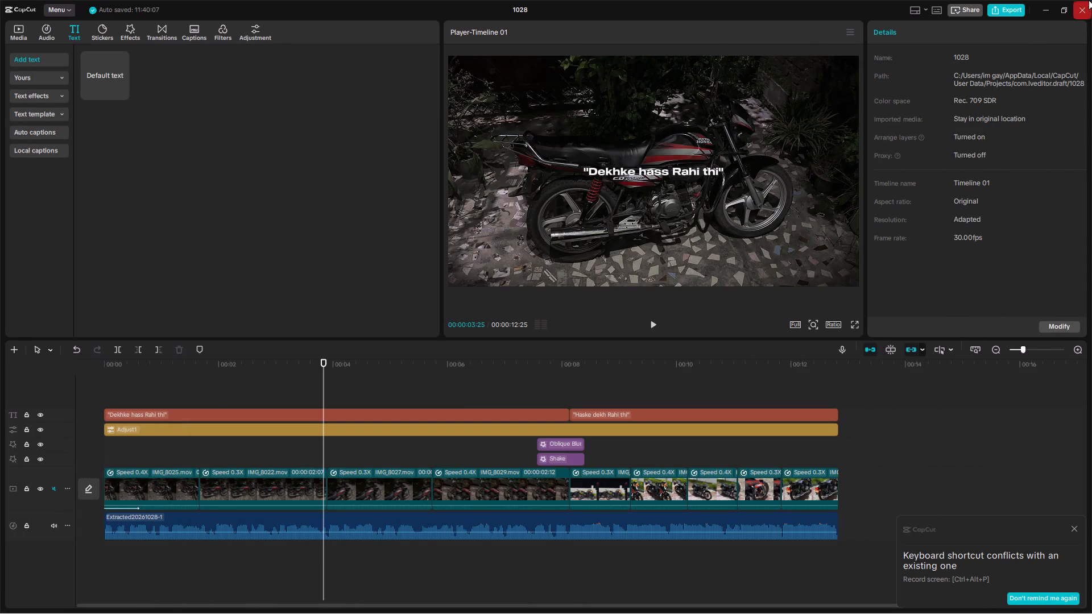
Close the CapCut editor with project 1028.
click(1090, 0)
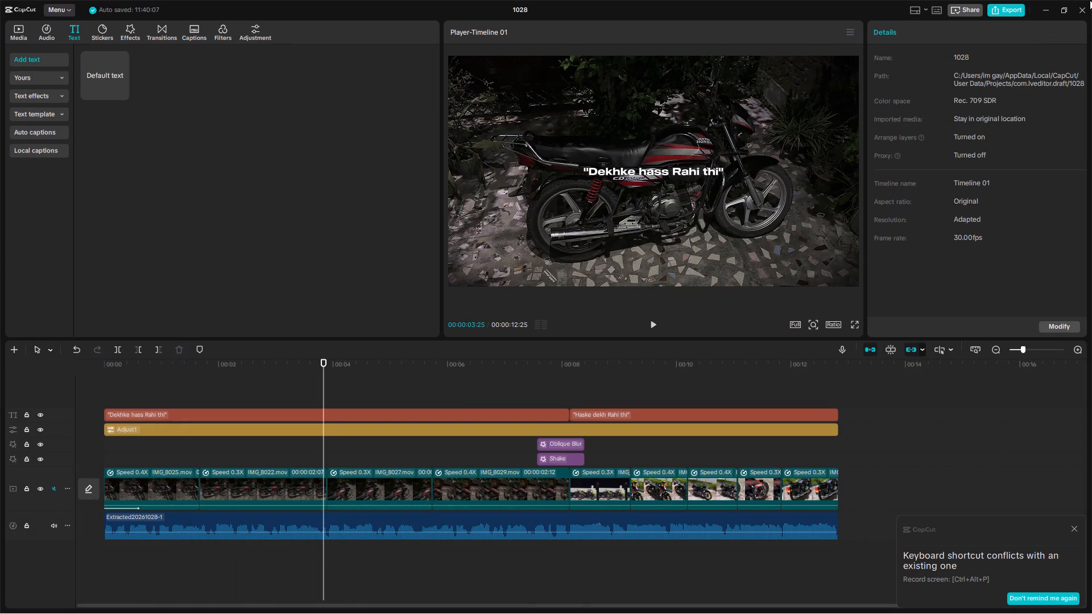